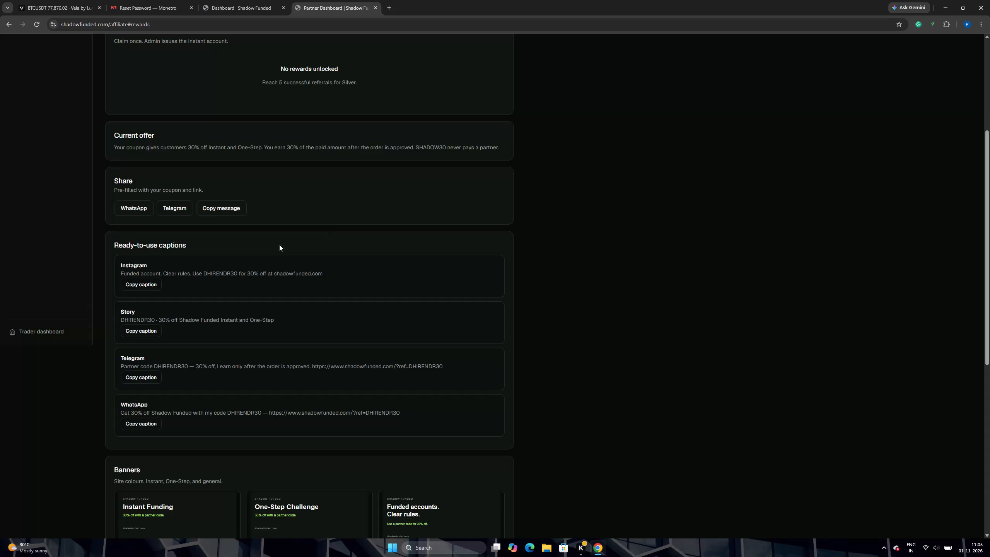
# Copy the ready-to-use Instagram caption from the partner dashboard.
pyautogui.click(149, 283)
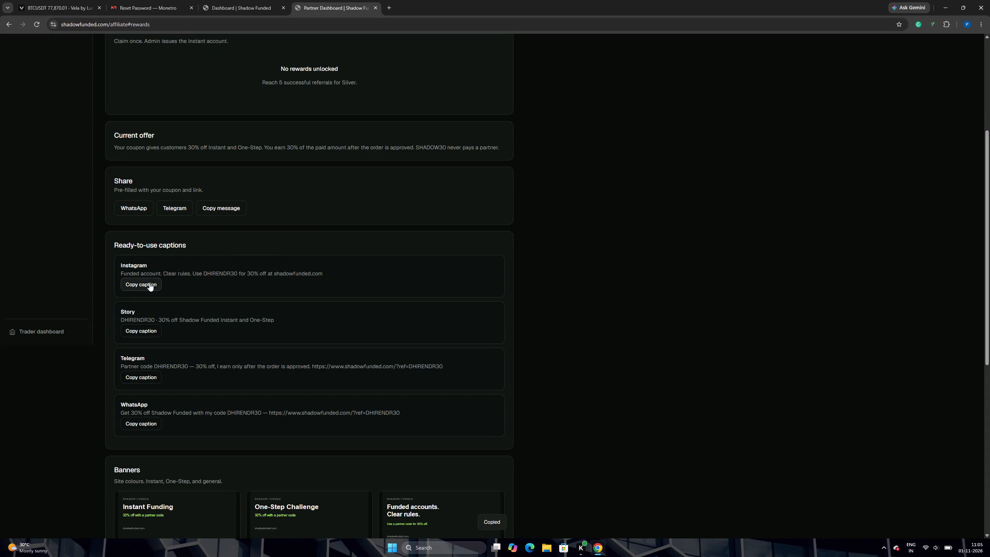
pyautogui.click(149, 283)
pyautogui.click(149, 283)
pyautogui.click(149, 283)
pyautogui.click(150, 284)
# Copy the pre-filled share message containing the partner coupon and link.
pyautogui.click(229, 207)
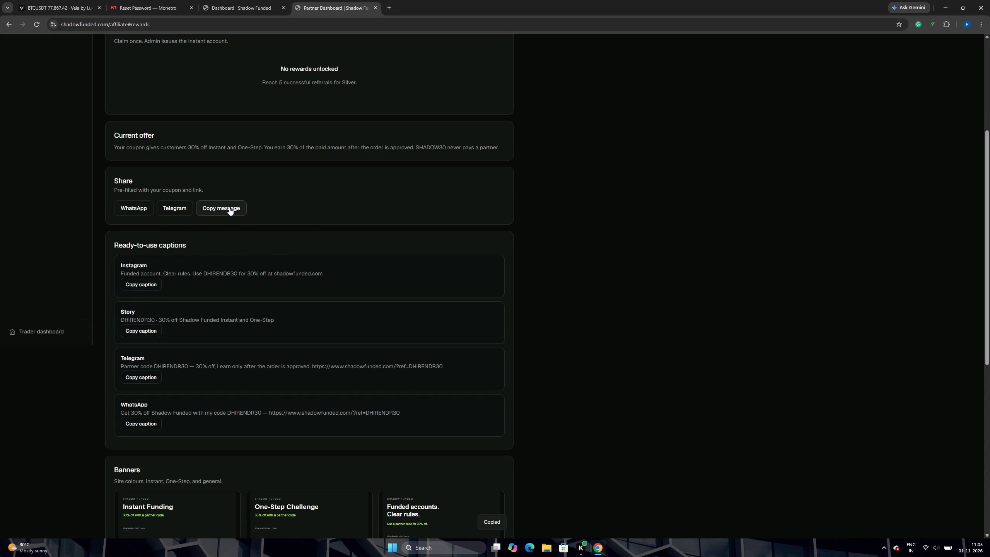
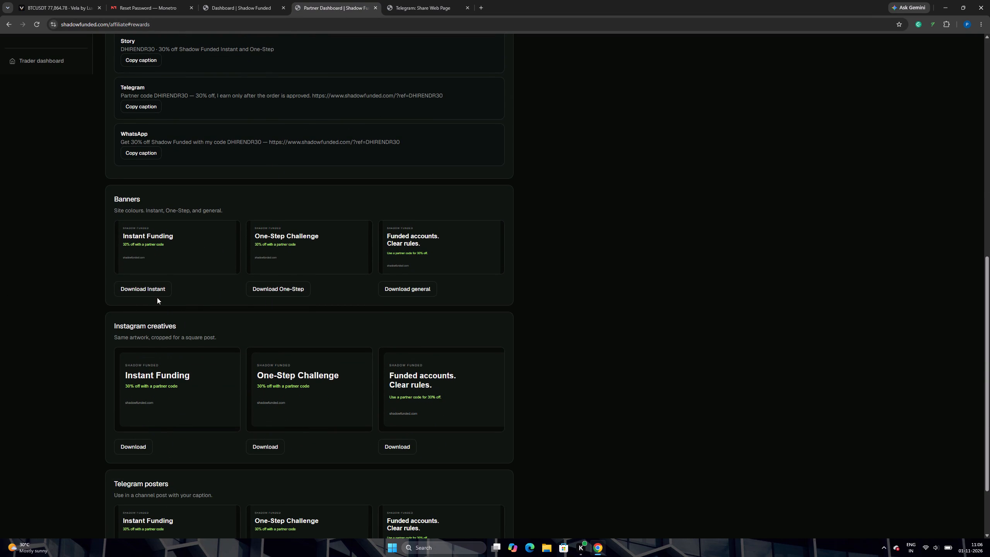
# Download the One-Step Challenge artwork from the Instagram creatives section.
pyautogui.scroll(-3, 256, 296)
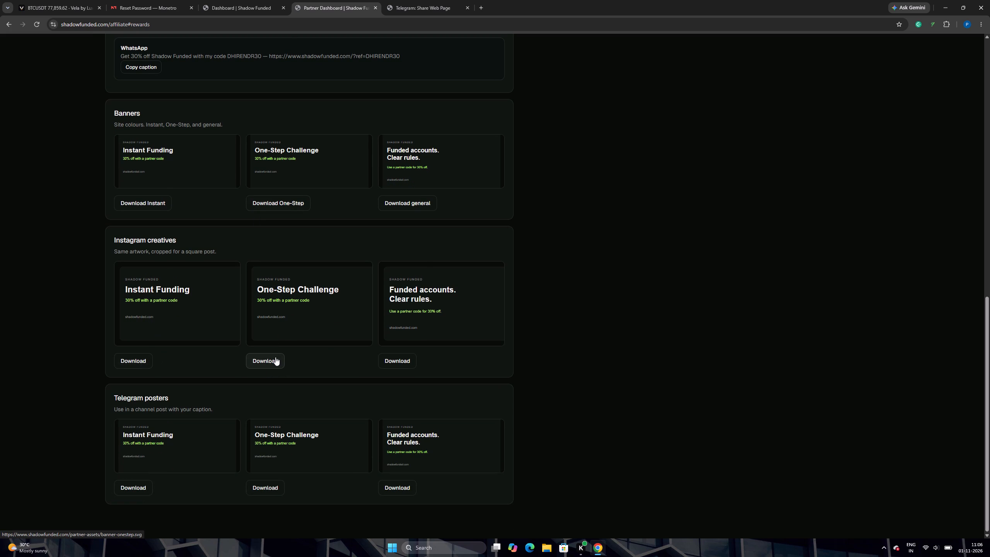
pyautogui.click(263, 359)
# Show the downloaded banner-onestep file in the Downloads folder and open it for viewing.
pyautogui.doubleClick(934, 43)
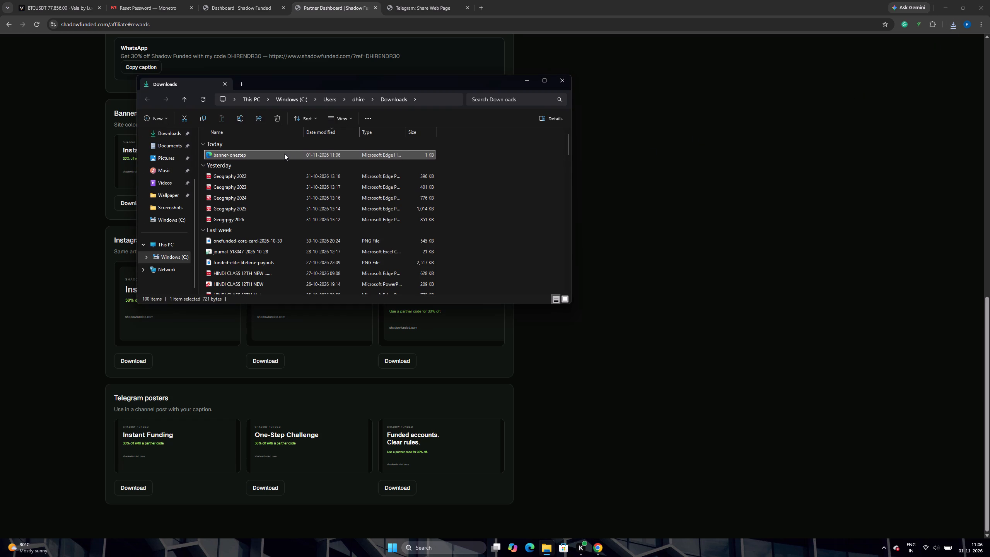
pyautogui.doubleClick(284, 154)
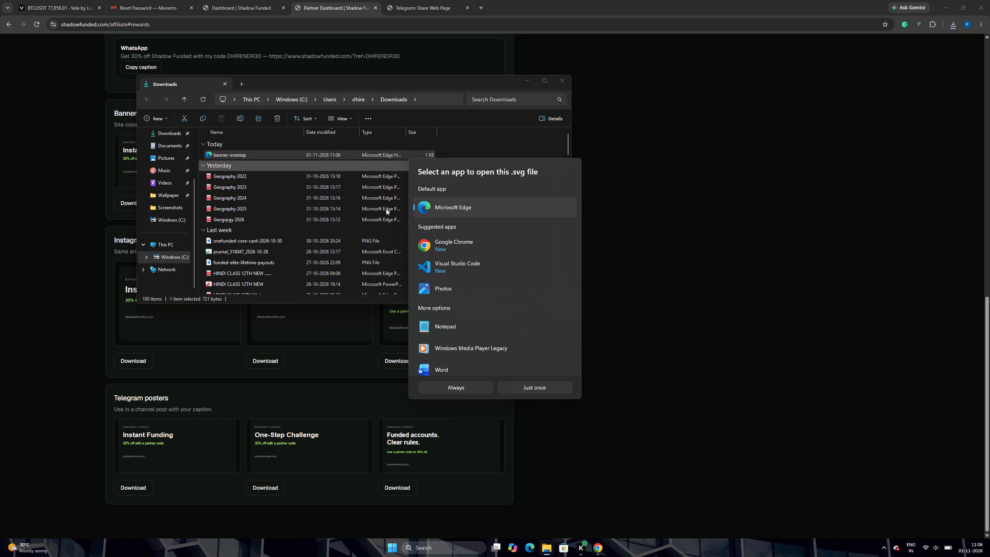
# Open the downloaded banner-onestep SVG file with Microsoft Edge, using that app just this once.
pyautogui.scroll(-2, 486, 304)
pyautogui.scroll(3, 485, 306)
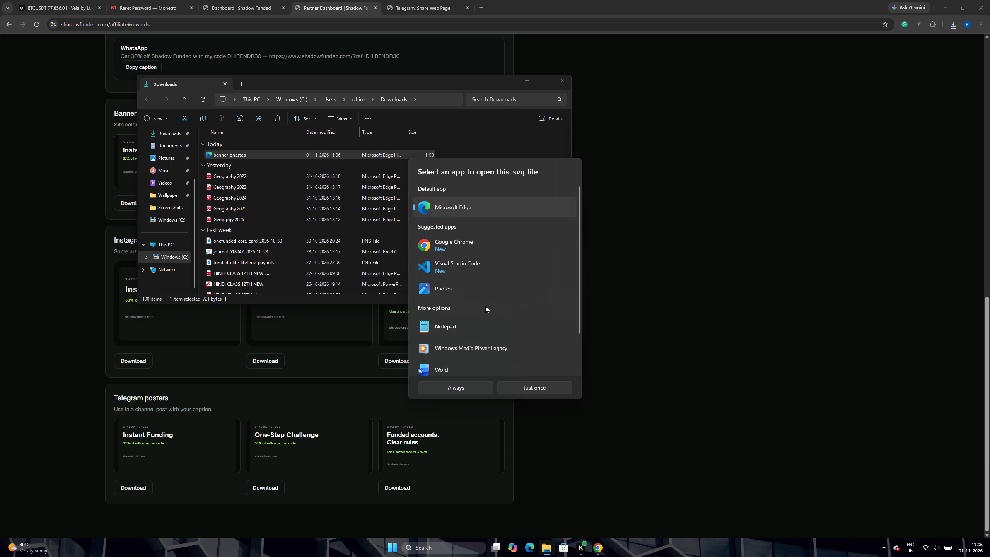
pyautogui.click(528, 385)
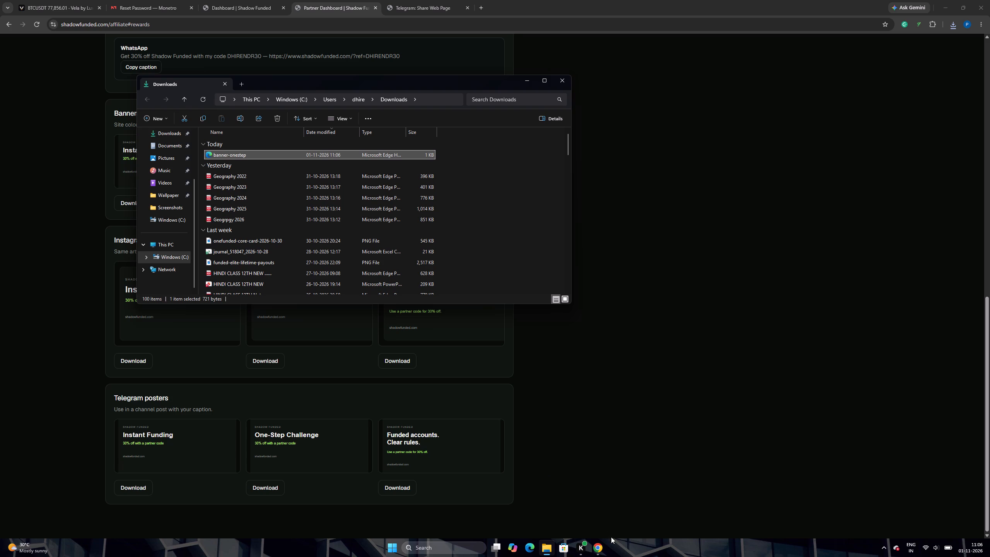
# Try again to open the banner-onestep file from the Downloads folder.
pyautogui.doubleClick(285, 151)
pyautogui.tripleClick(263, 155)
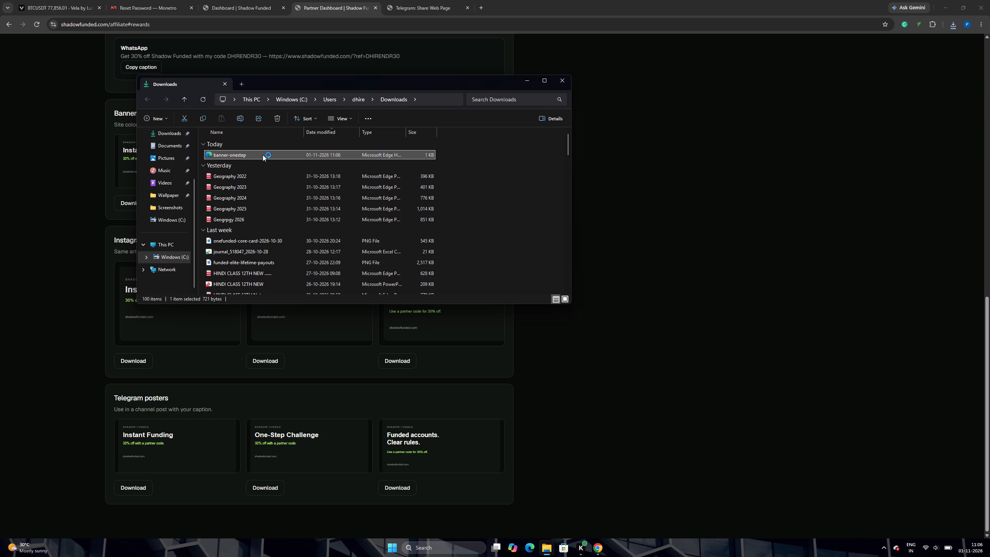
# Try once more to open the banner-onestep file from the Downloads folder.
pyautogui.click(263, 155)
pyautogui.scroll(-3, 273, 162)
pyautogui.scroll(4, 273, 162)
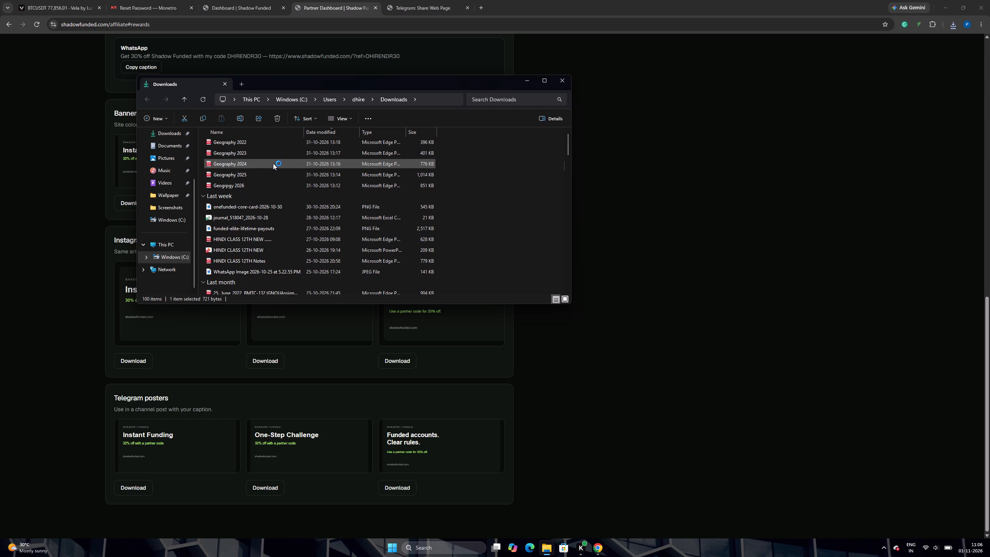
pyautogui.scroll(3, 273, 163)
pyautogui.scroll(-2, 274, 165)
pyautogui.scroll(4, 274, 165)
pyautogui.rightClick(251, 152)
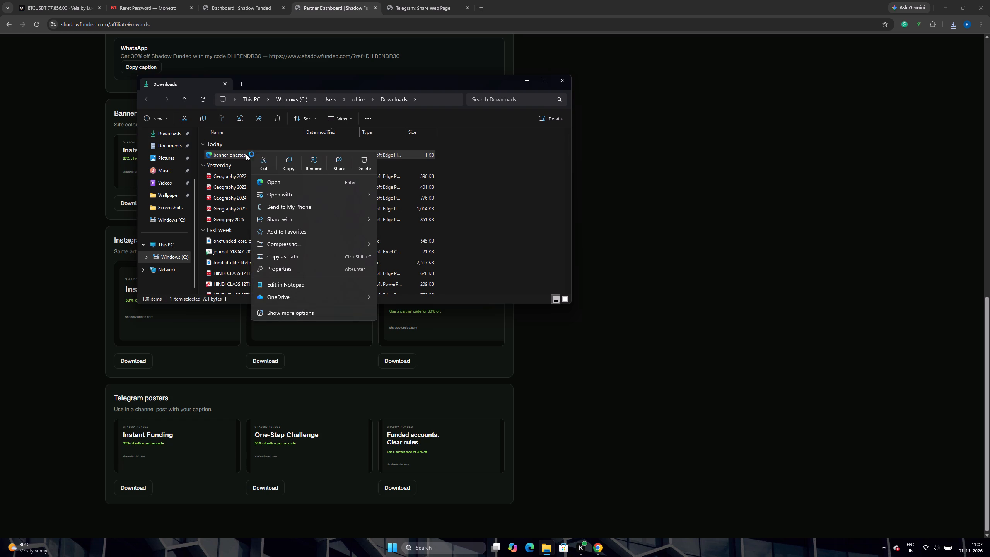
pyautogui.tripleClick(239, 154)
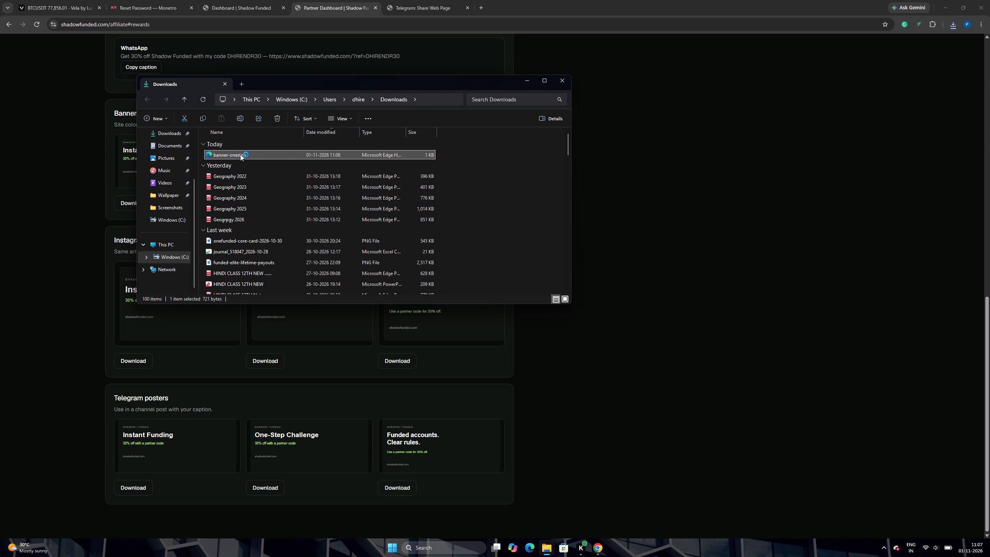
# Delete the banner-onestep file from the Downloads folder and close the File Explorer window.
pyautogui.rightClick(318, 152)
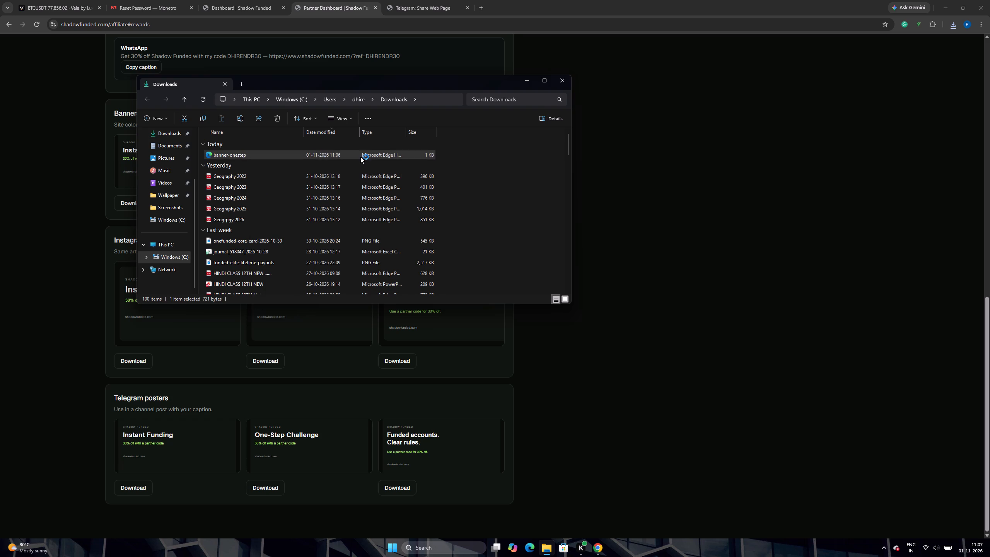
pyautogui.click(431, 159)
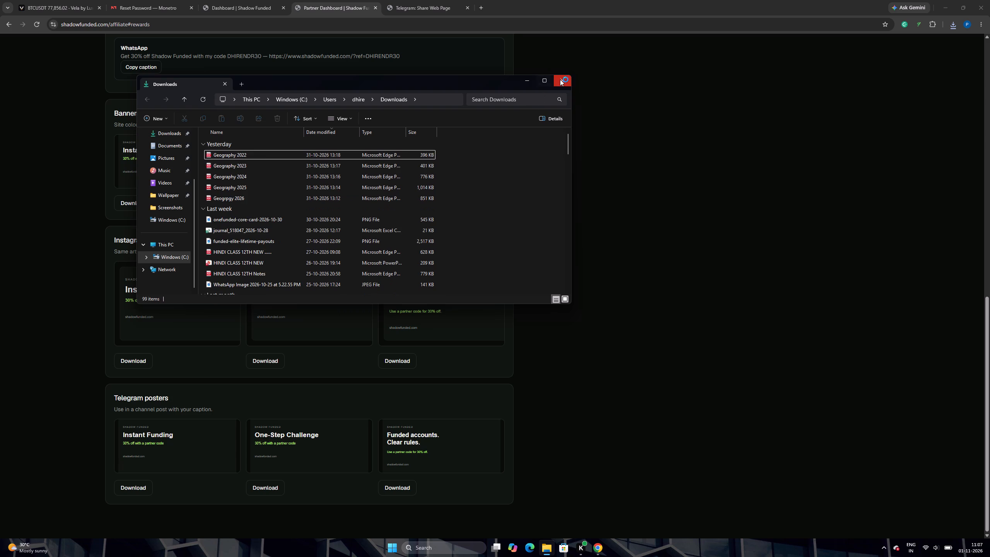
pyautogui.click(563, 80)
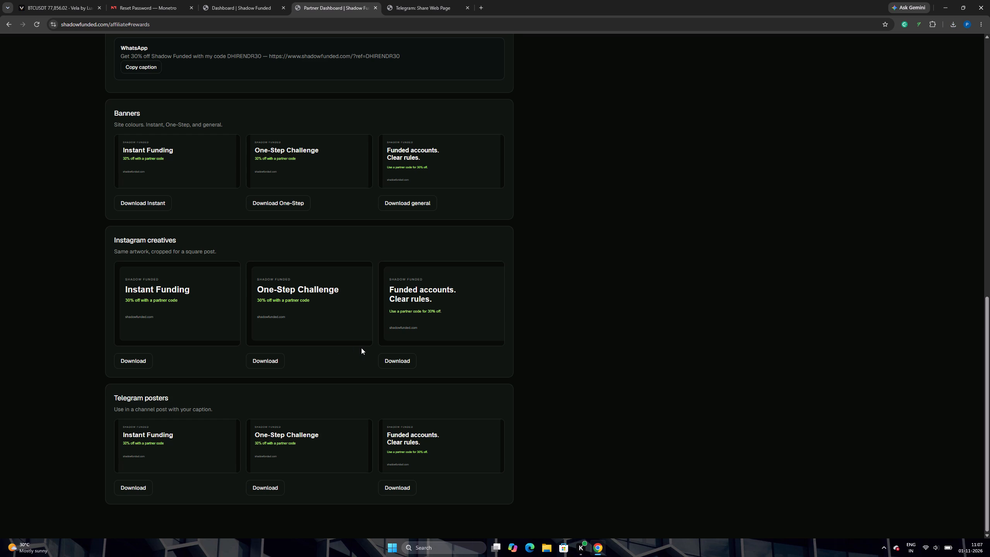
# Open the One-Step Challenge Instagram creative's image in a new browser tab.
pyautogui.click(310, 295)
pyautogui.moveTo(308, 301); pyautogui.dragTo(248, 288)
pyautogui.moveTo(248, 288); pyautogui.dragTo(554, 0)
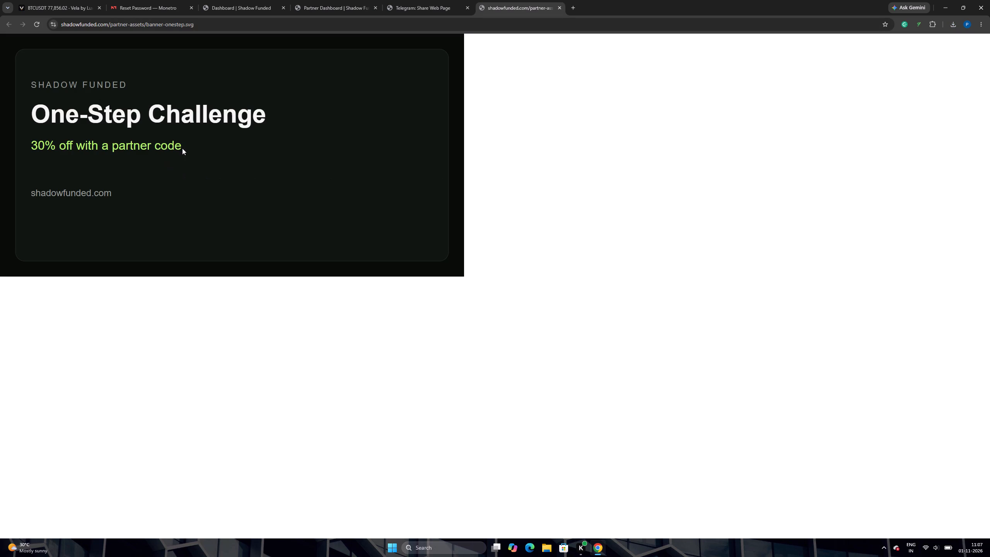
# Examine the One-Step Challenge banner's text by trying to select its "30% off with a partner code" and shadowfunded.com lines.
pyautogui.moveTo(181, 148); pyautogui.dragTo(65, 152)
pyautogui.click(107, 187)
pyautogui.moveTo(105, 187); pyautogui.dragTo(67, 179)
pyautogui.moveTo(314, 149); pyautogui.dragTo(328, 210)
pyautogui.moveTo(328, 210); pyautogui.dragTo(344, 246)
pyautogui.moveTo(130, 148); pyautogui.dragTo(171, 142)
pyautogui.click(112, 158)
pyautogui.click(82, 144)
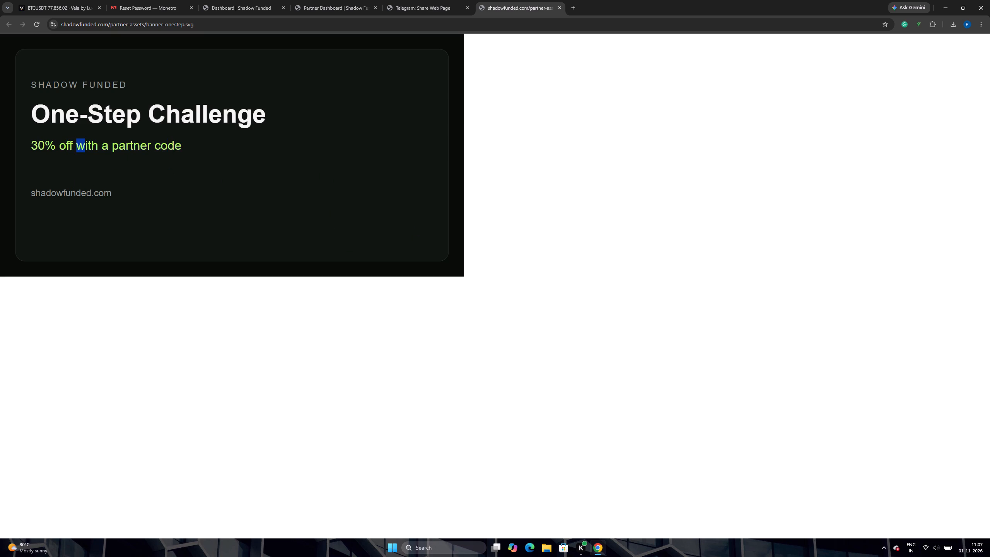
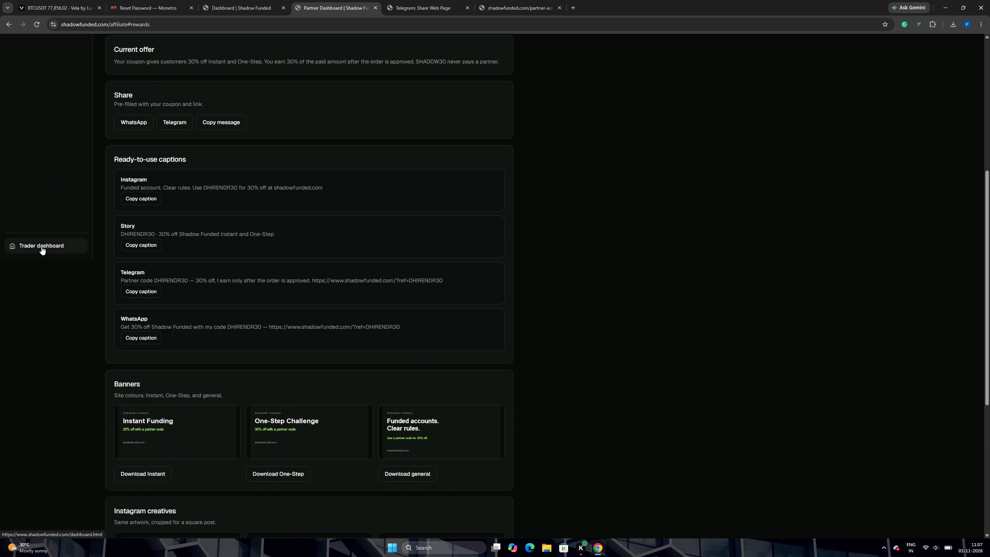
# Switch from the partner dashboard to the trader dashboard's overview.
pyautogui.click(41, 246)
pyautogui.scroll(5, 40, 246)
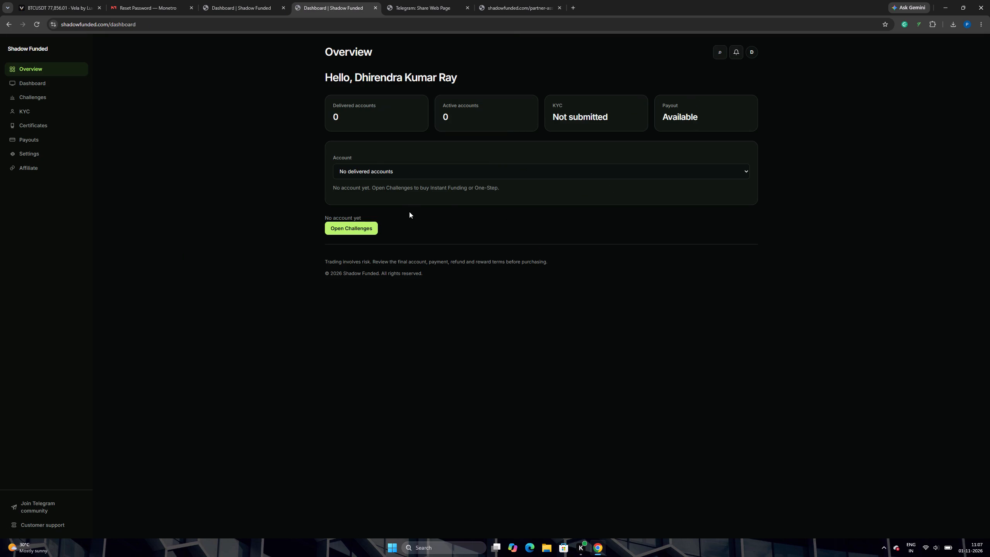
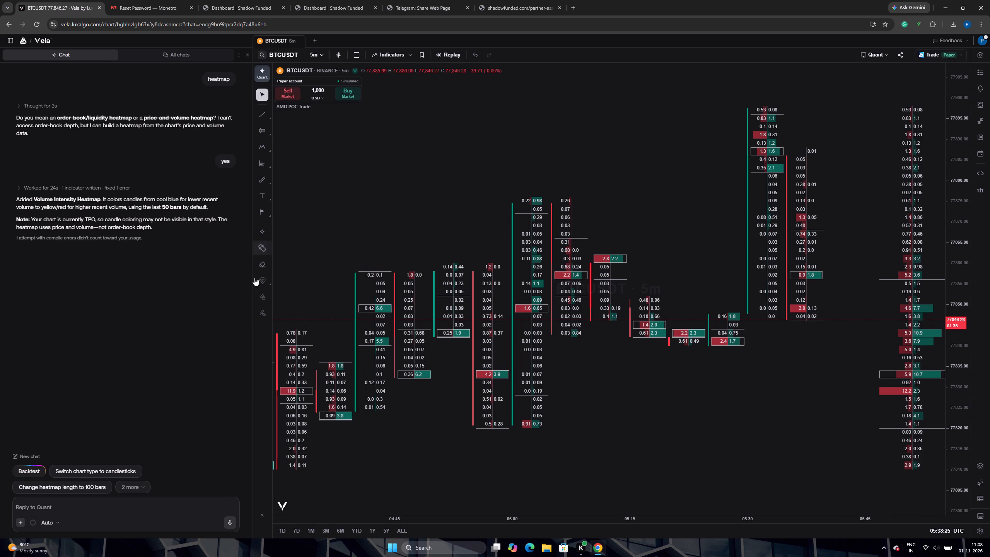
# Narrow the Quant chat pane beside the BTCUSDT chart and close it.
pyautogui.moveTo(252, 273); pyautogui.dragTo(179, 287)
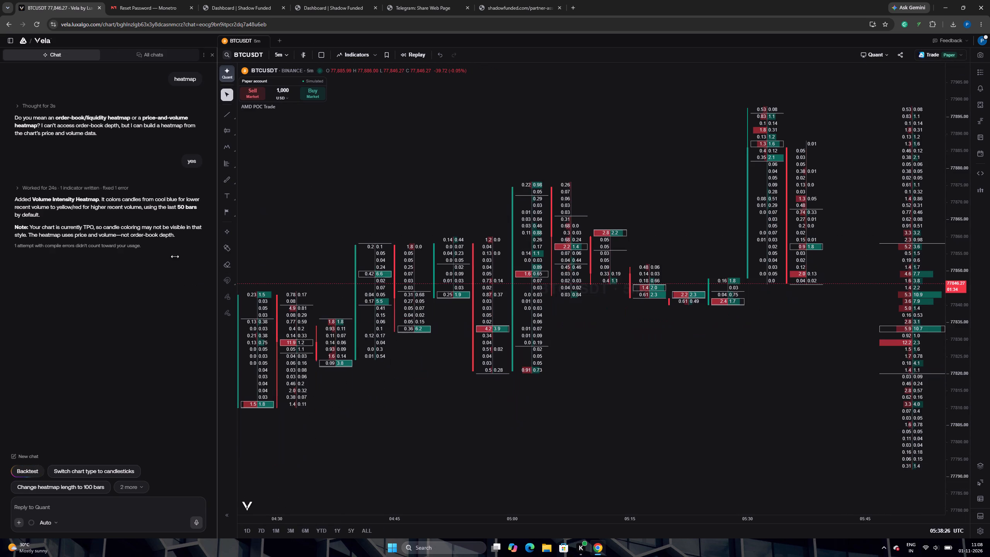
pyautogui.click(172, 56)
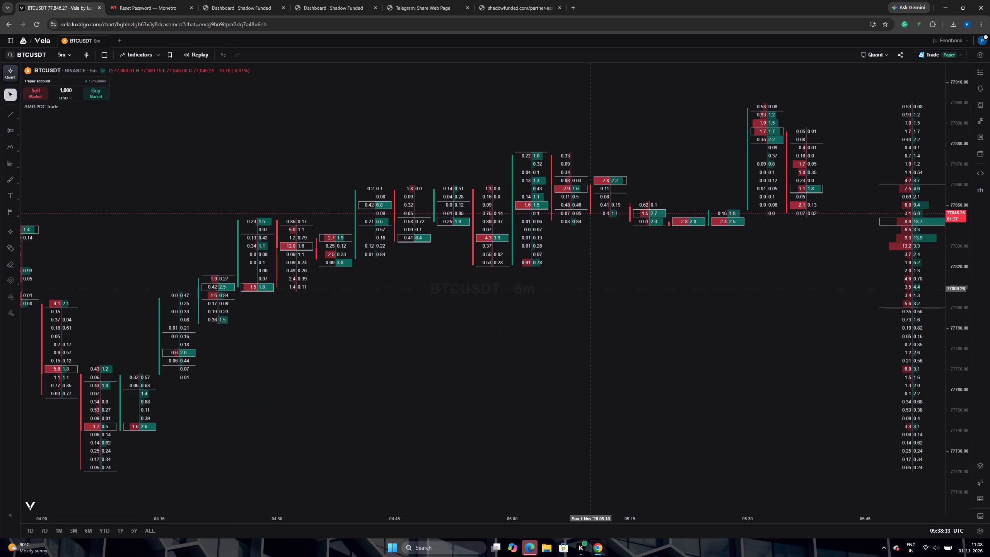
# Delete the volume profile drawing that starts before 22:00 on 31 October from the BTCUSDT chart.
pyautogui.scroll(1, 573, 292)
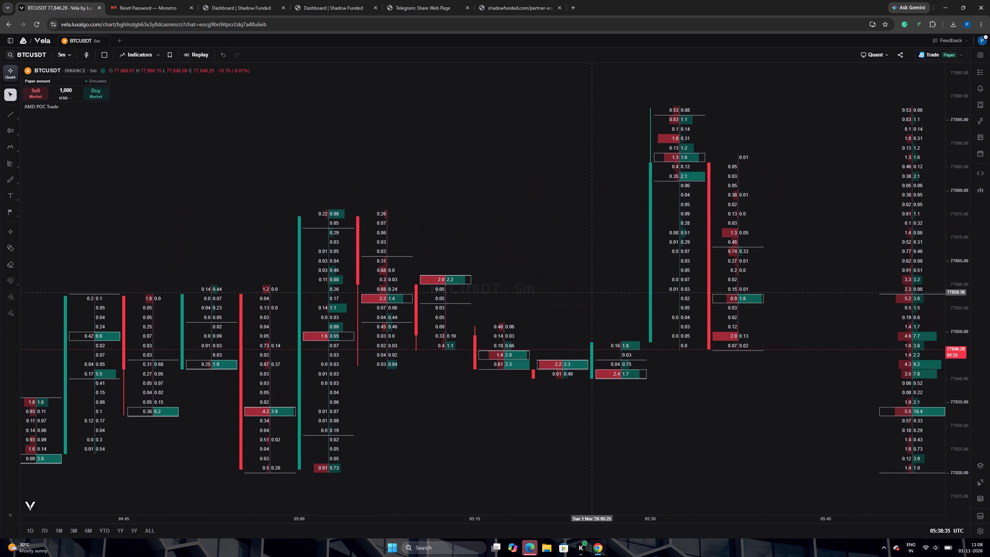
pyautogui.scroll(-6, 573, 293)
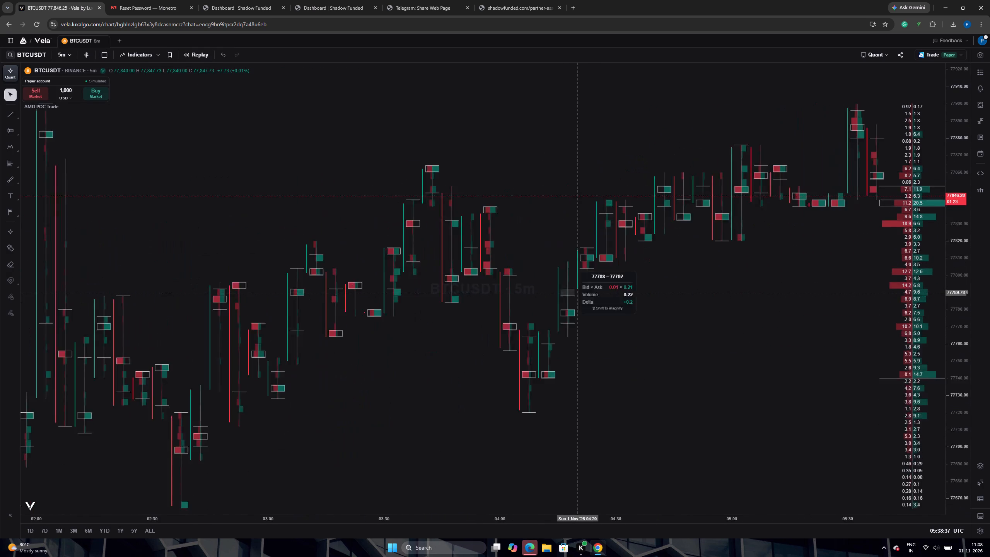
pyautogui.scroll(-4, 545, 304)
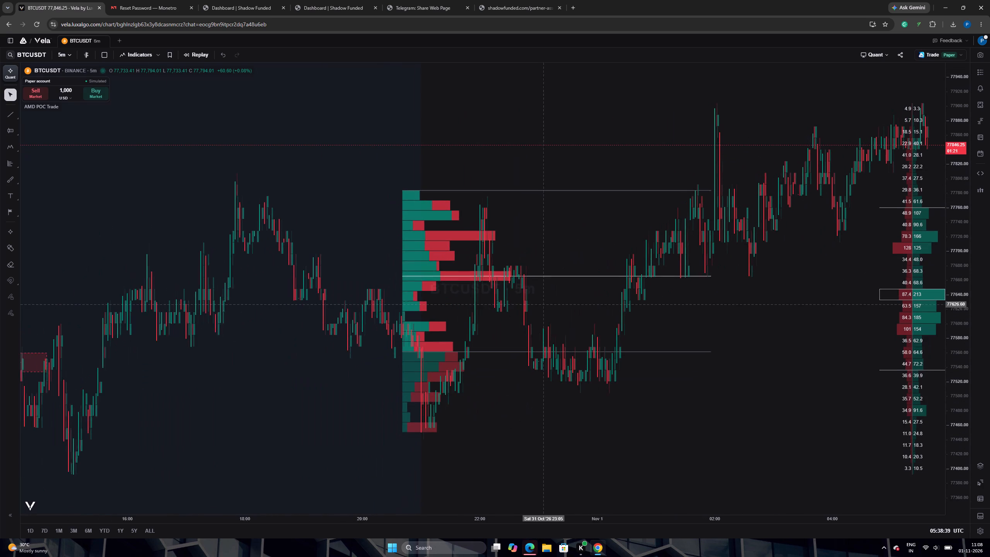
pyautogui.click(414, 261)
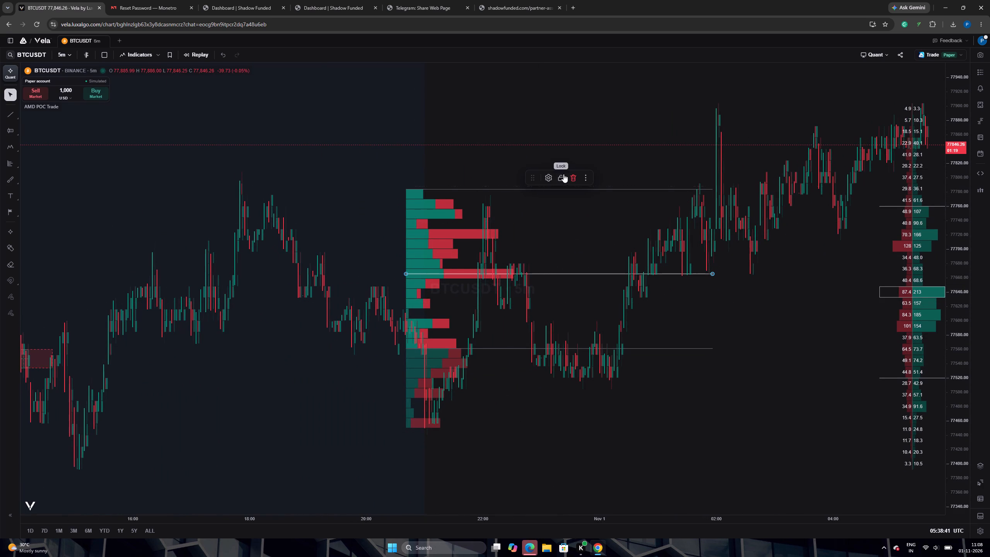
pyautogui.click(571, 175)
# Examine the bid and ask footprint clusters of the BTCUSDT 5-minute bars on 1 November up to the latest bar.
pyautogui.scroll(3, 575, 226)
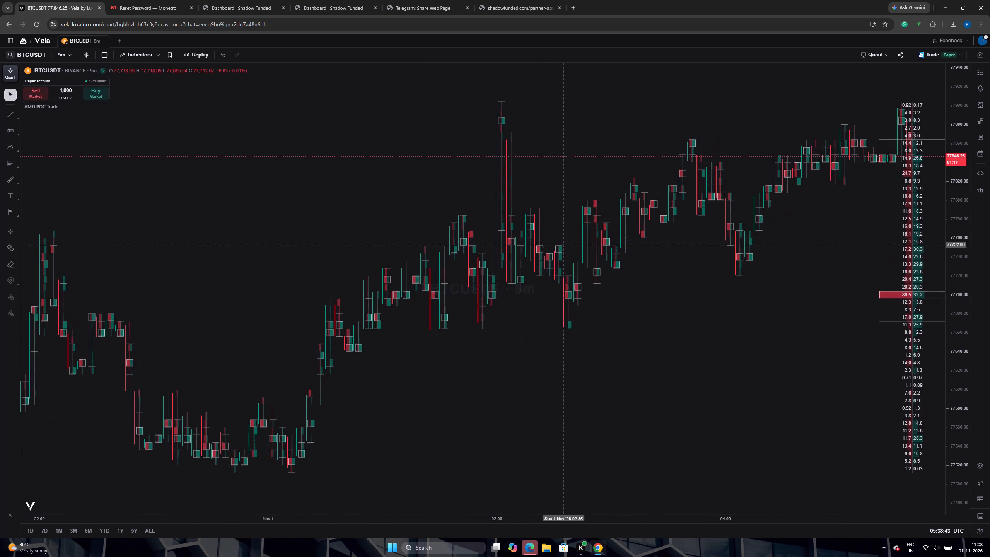
pyautogui.scroll(6, 608, 251)
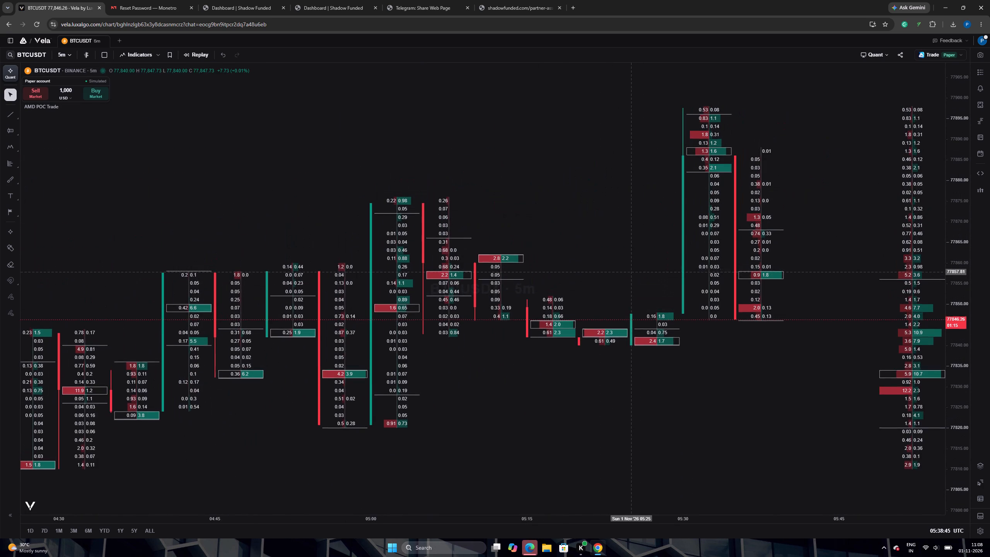
pyautogui.scroll(-5, 635, 274)
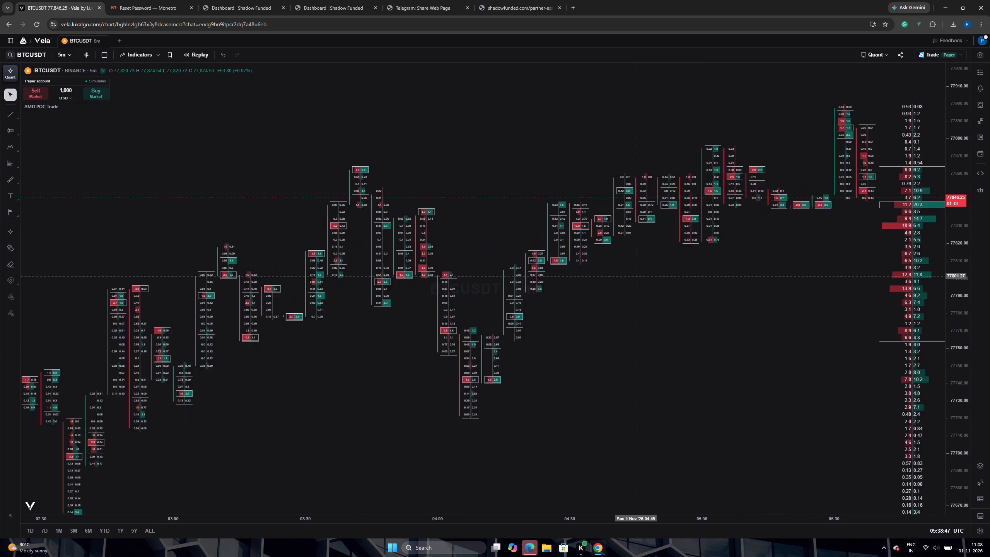
pyautogui.scroll(2, 633, 276)
pyautogui.moveTo(618, 278); pyautogui.dragTo(813, 313)
pyautogui.moveTo(324, 202); pyautogui.dragTo(357, 235)
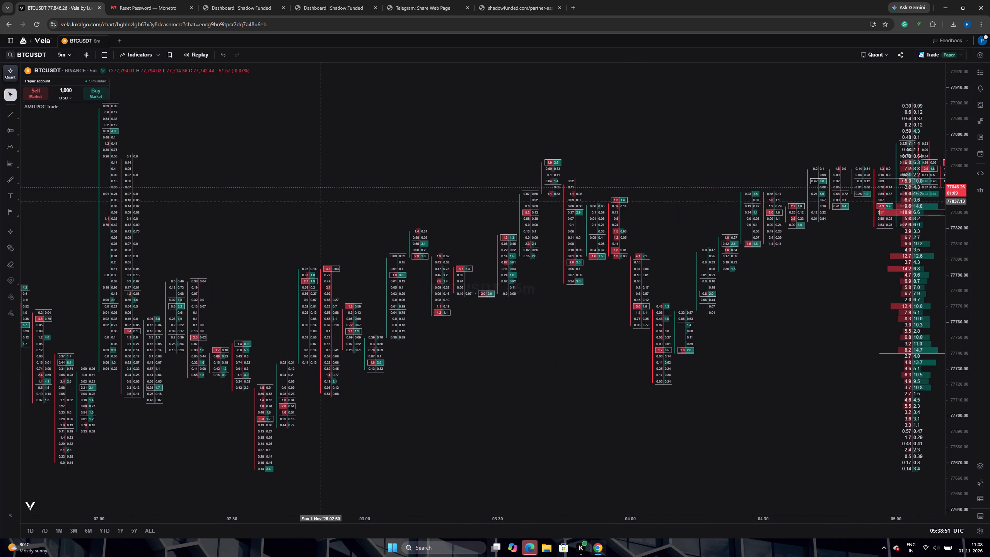
pyautogui.moveTo(357, 235); pyautogui.dragTo(128, 261)
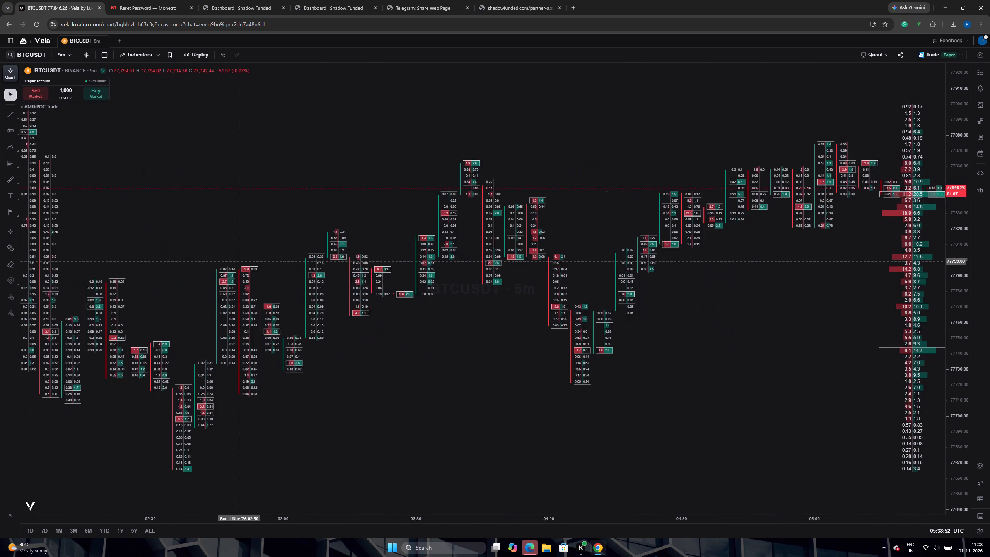
pyautogui.moveTo(128, 261); pyautogui.dragTo(118, 261)
pyautogui.moveTo(526, 263); pyautogui.dragTo(466, 268)
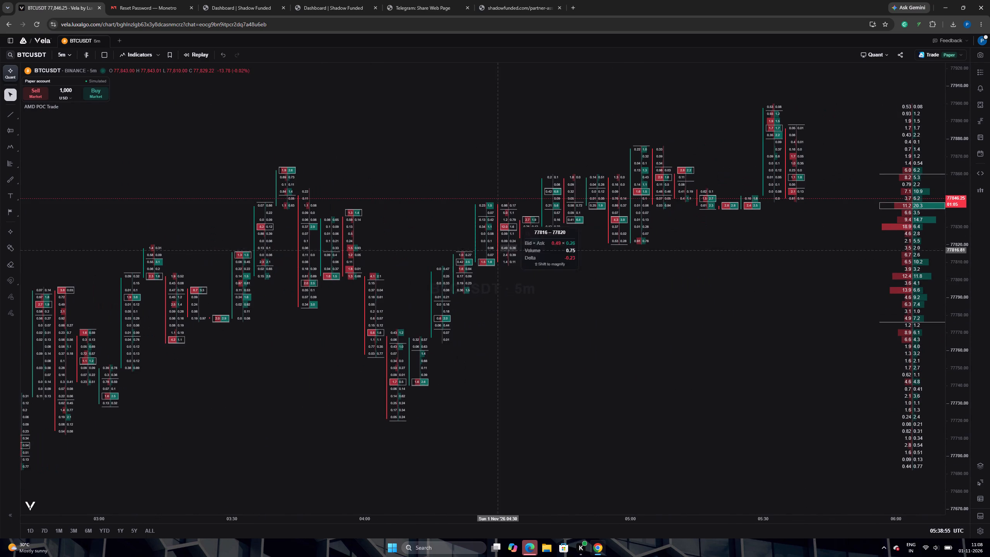
pyautogui.scroll(3, 636, 263)
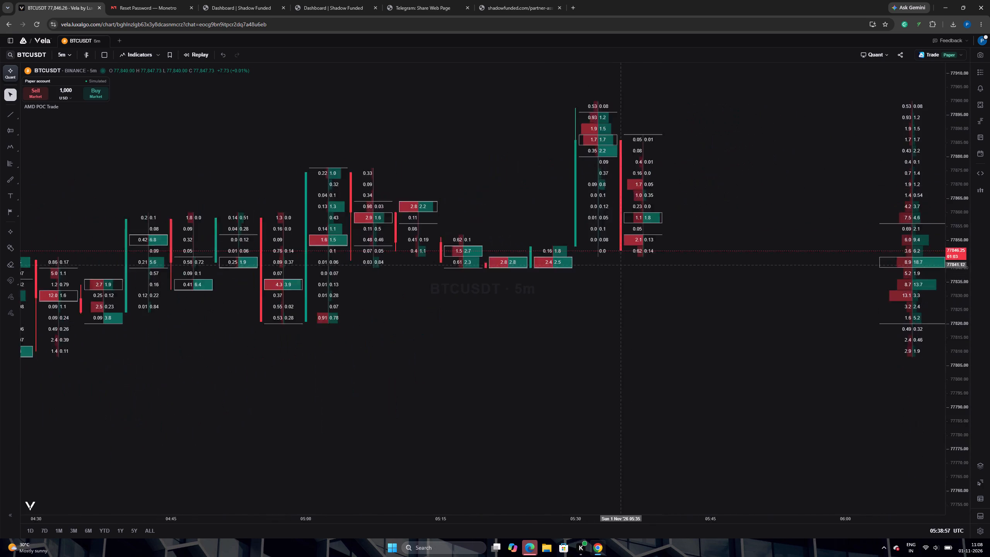
# Start a bar replay of the BTCUSDT 5-minute chart from the Nov 1, 04:55 bar.
pyautogui.moveTo(496, 254); pyautogui.dragTo(696, 260)
pyautogui.click(191, 52)
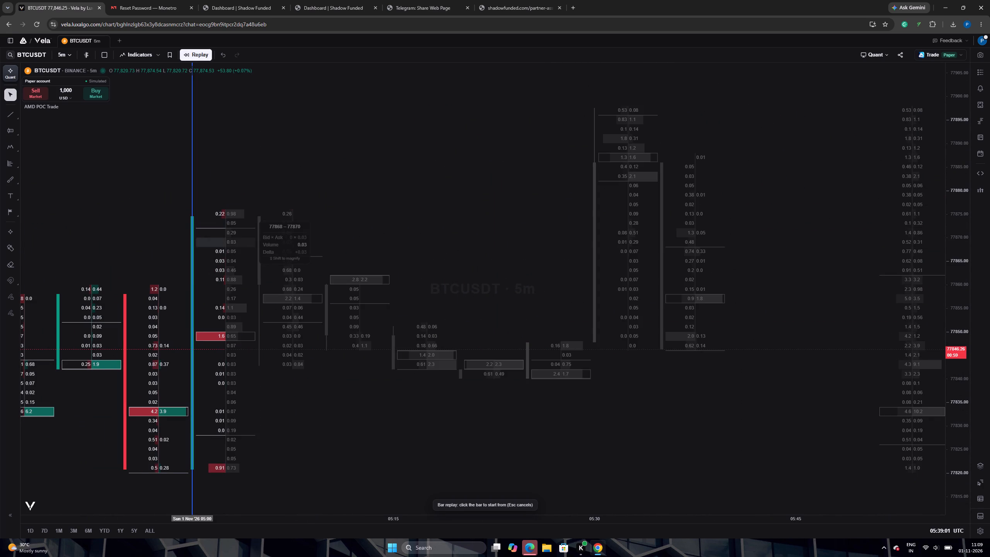
pyautogui.click(126, 362)
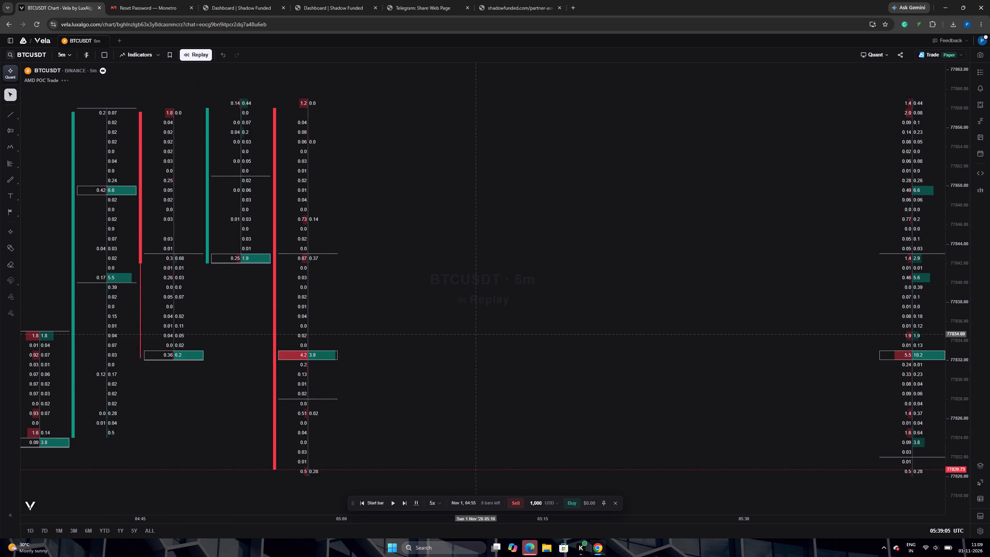
# Rescale the chart to fit more footprint bars, play the replay at 5x speed and pause it at 05:10.
pyautogui.moveTo(474, 337); pyautogui.dragTo(577, 319)
pyautogui.moveTo(918, 276); pyautogui.dragTo(918, 280)
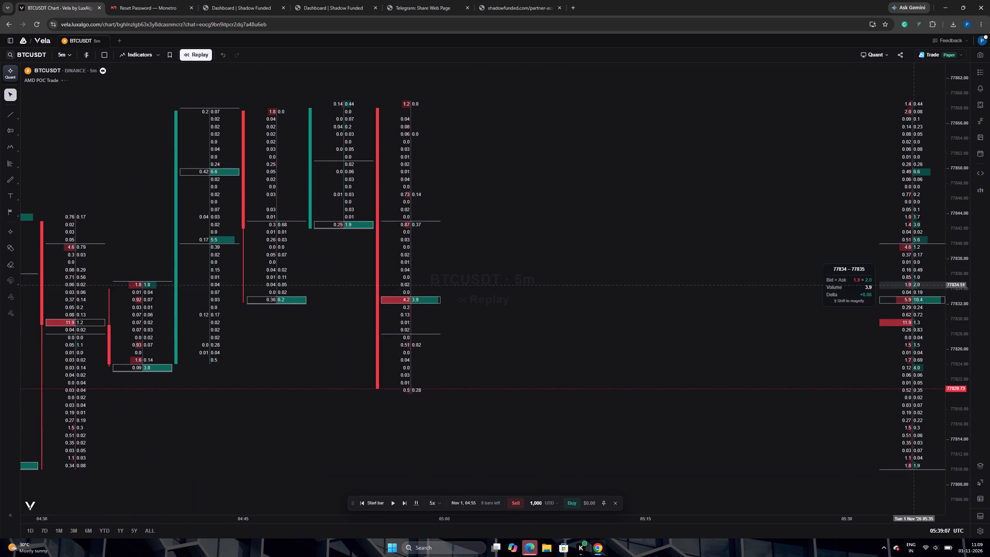
pyautogui.moveTo(918, 280); pyautogui.dragTo(912, 318)
pyautogui.moveTo(953, 278); pyautogui.dragTo(943, 352)
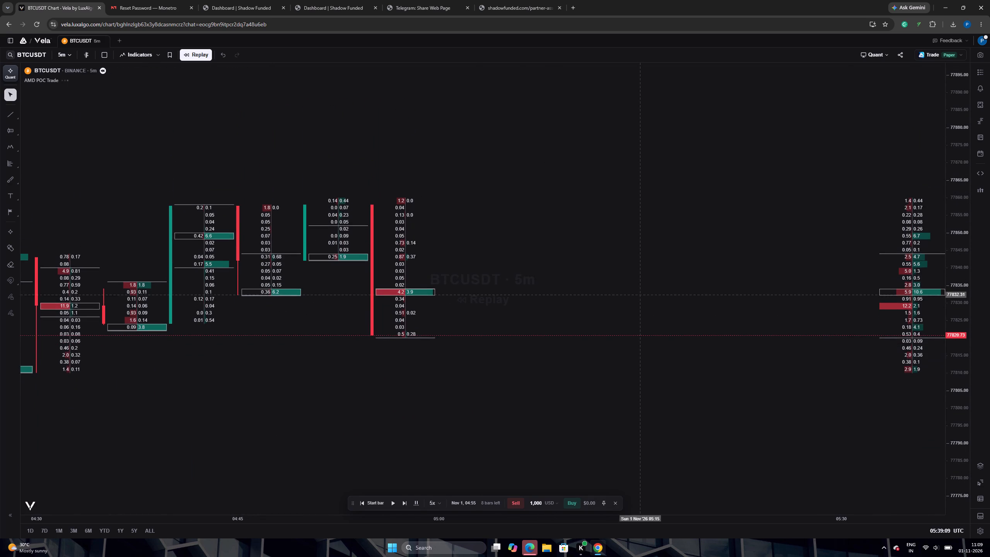
pyautogui.scroll(-3, 399, 224)
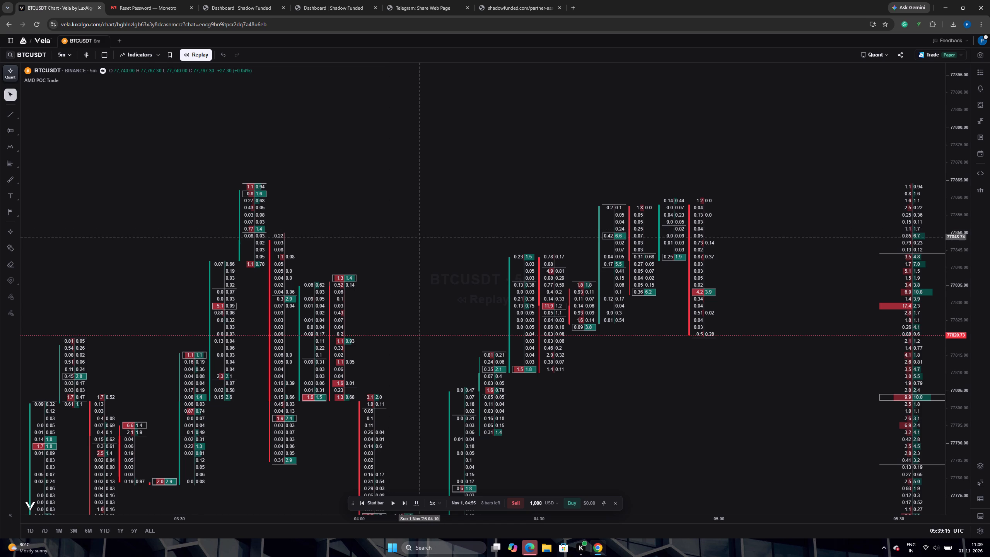
pyautogui.click(393, 507)
pyautogui.click(393, 507)
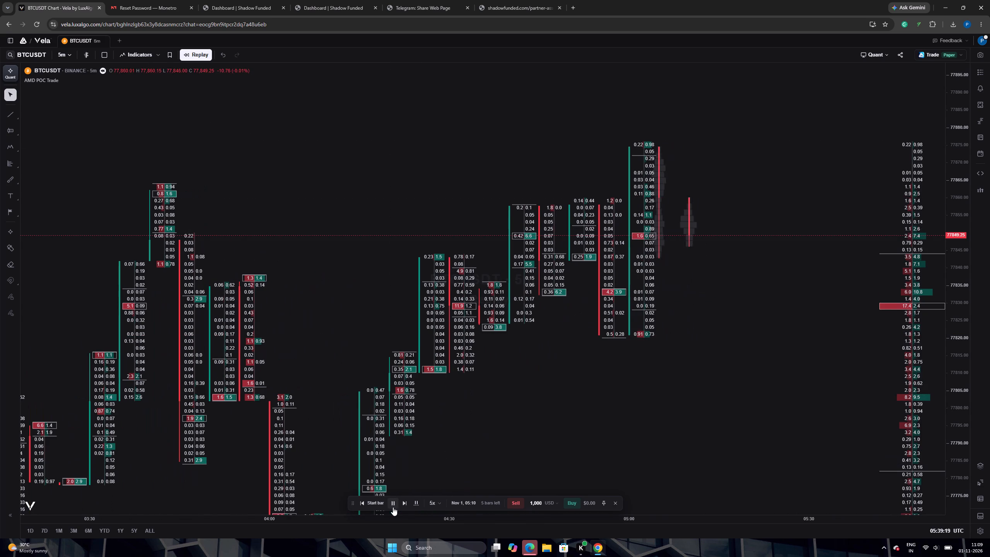
# Set the replay speed to 0.1x and resume playback.
pyautogui.click(435, 506)
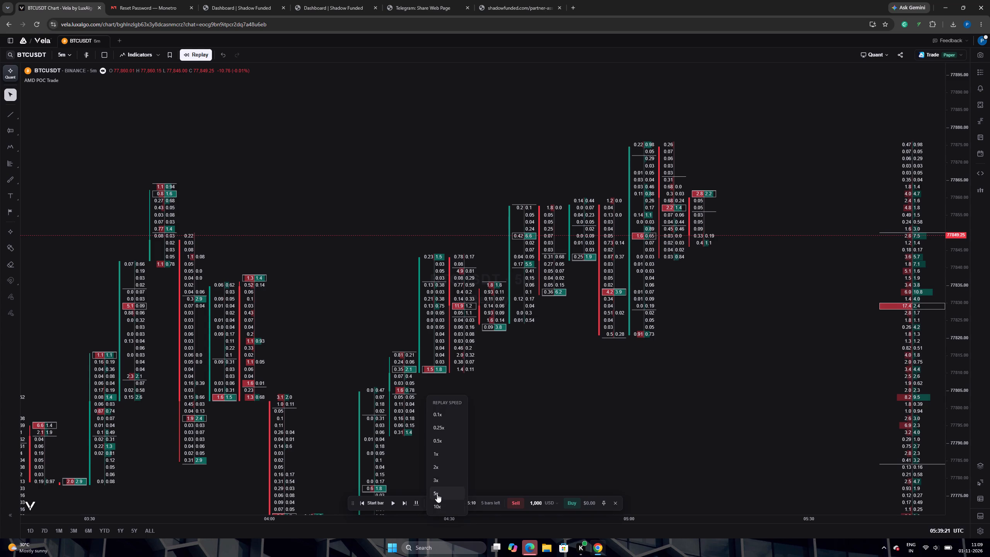
pyautogui.click(438, 414)
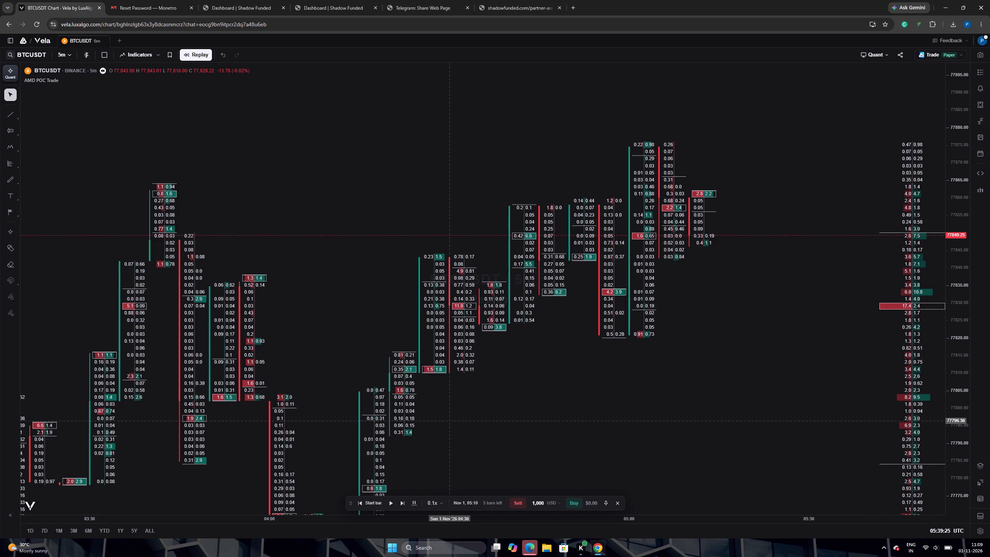
pyautogui.click(389, 503)
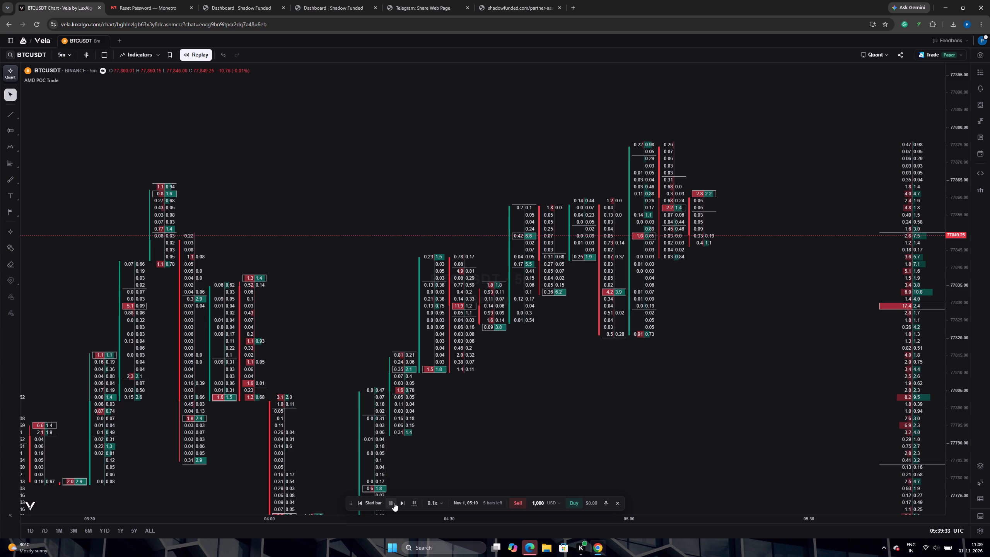
# Expand the order-size unit choices of the replay controls while watching the new bars form.
pyautogui.scroll(4, 617, 426)
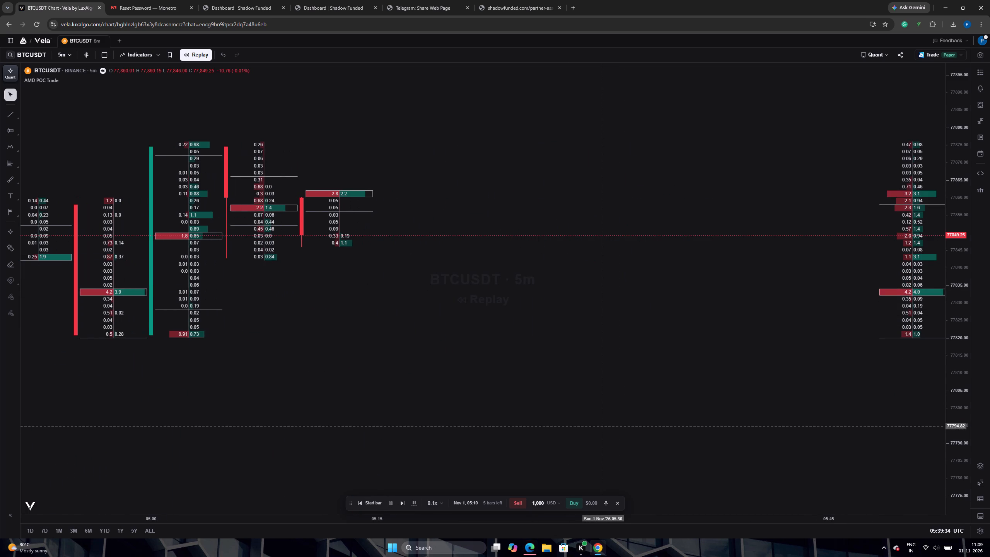
pyautogui.click(558, 502)
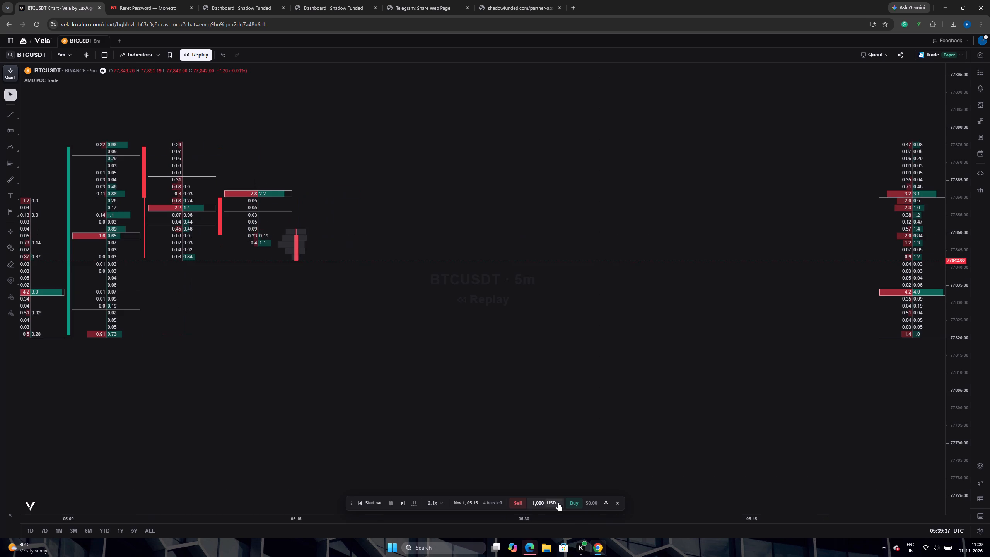
pyautogui.scroll(-3, 487, 466)
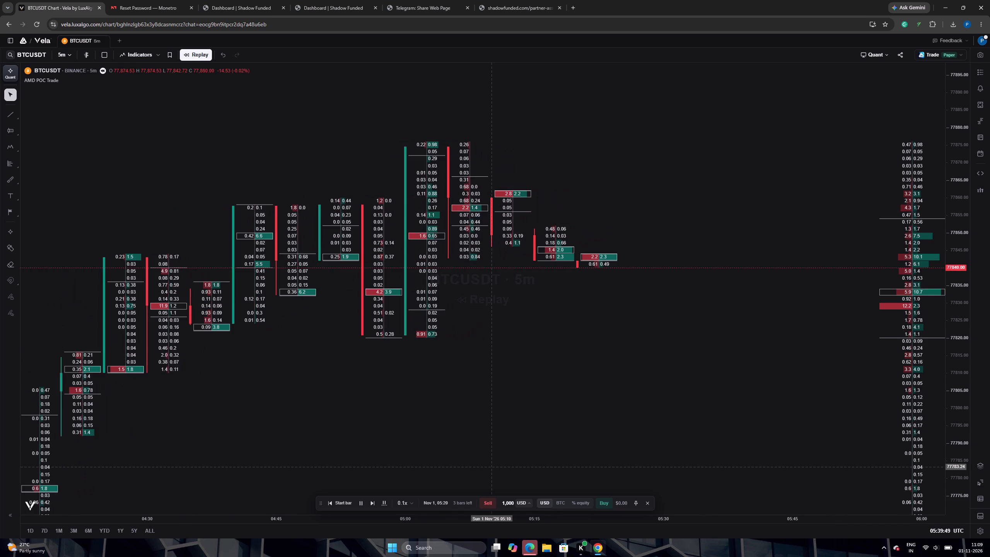
# Set the replay speed to 0.5x and follow the newly forming bars.
pyautogui.click(411, 505)
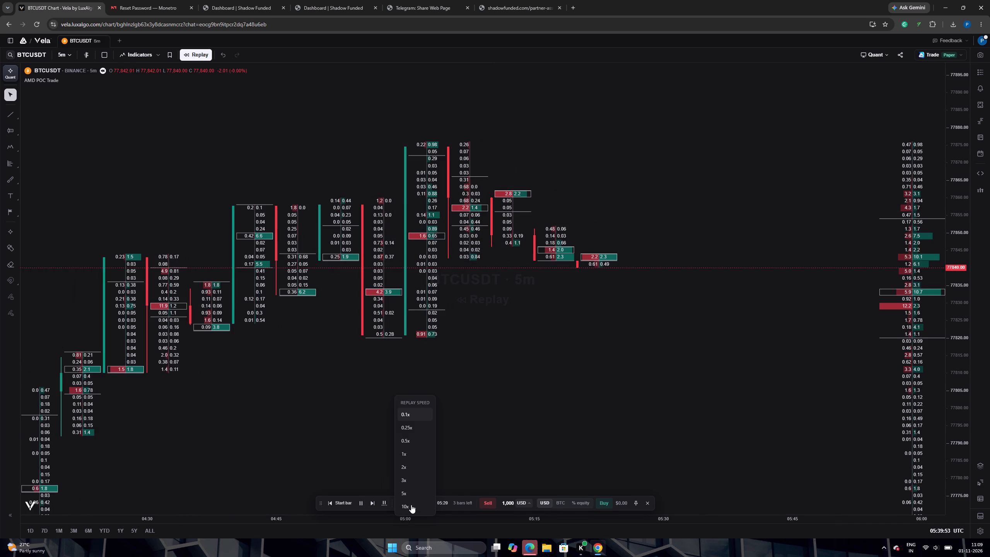
pyautogui.click(407, 437)
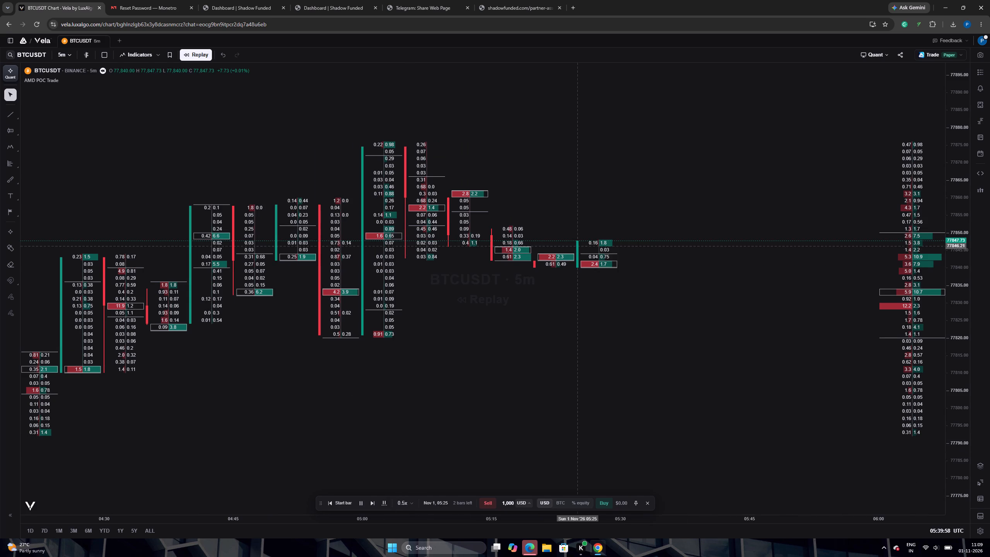
pyautogui.moveTo(577, 292); pyautogui.dragTo(570, 385)
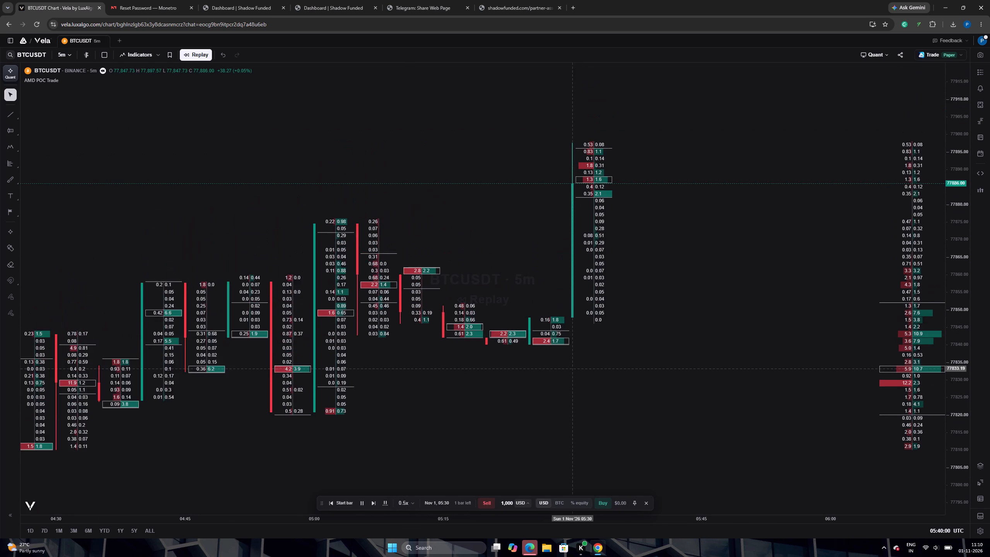
# Examine the footprint values of the latest live BTCUSDT bars from 05:30 onward against the earlier bars.
pyautogui.moveTo(174, 33); pyautogui.dragTo(175, 42, button='right')
pyautogui.scroll(-6, 180, 63)
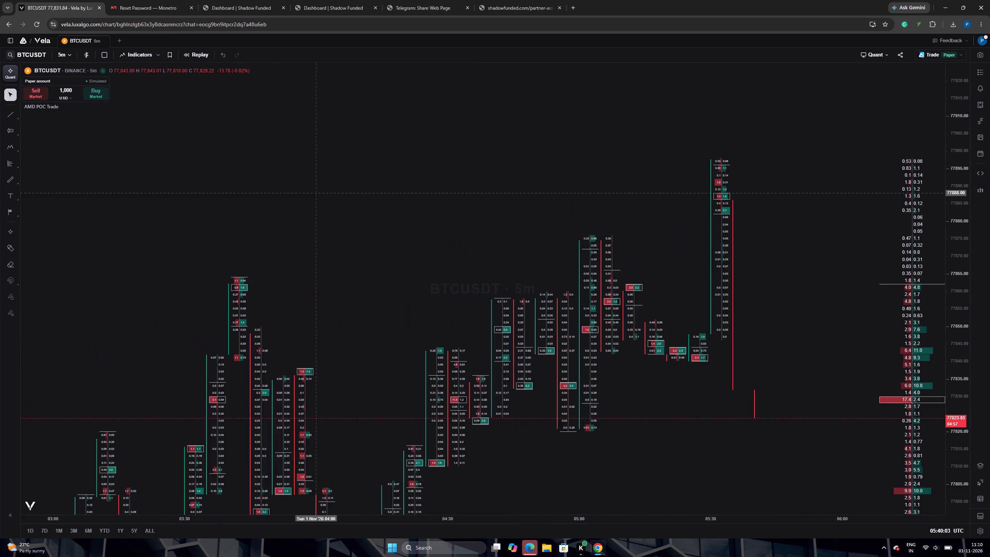
pyautogui.moveTo(529, 244); pyautogui.dragTo(377, 171)
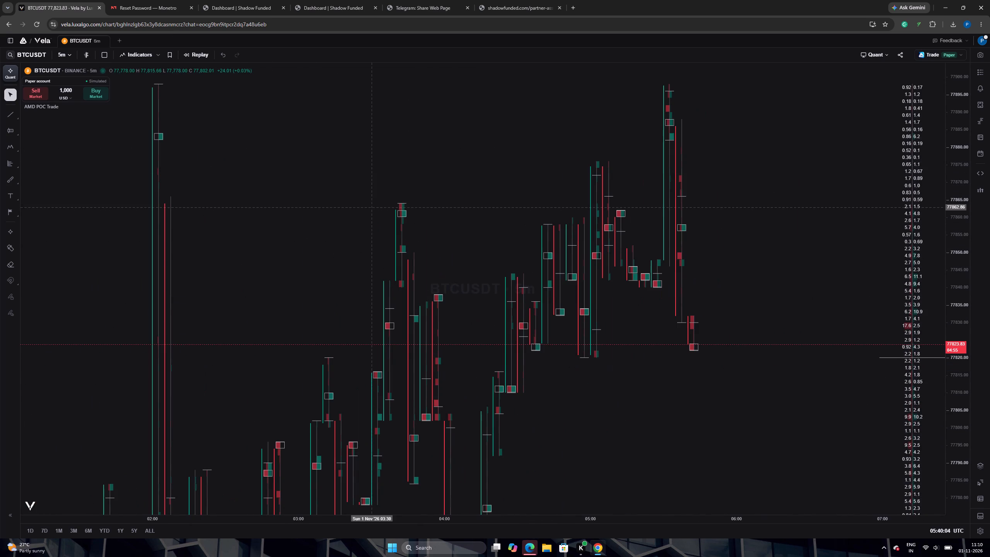
pyautogui.scroll(5, 380, 413)
pyautogui.moveTo(351, 390); pyautogui.dragTo(369, 395)
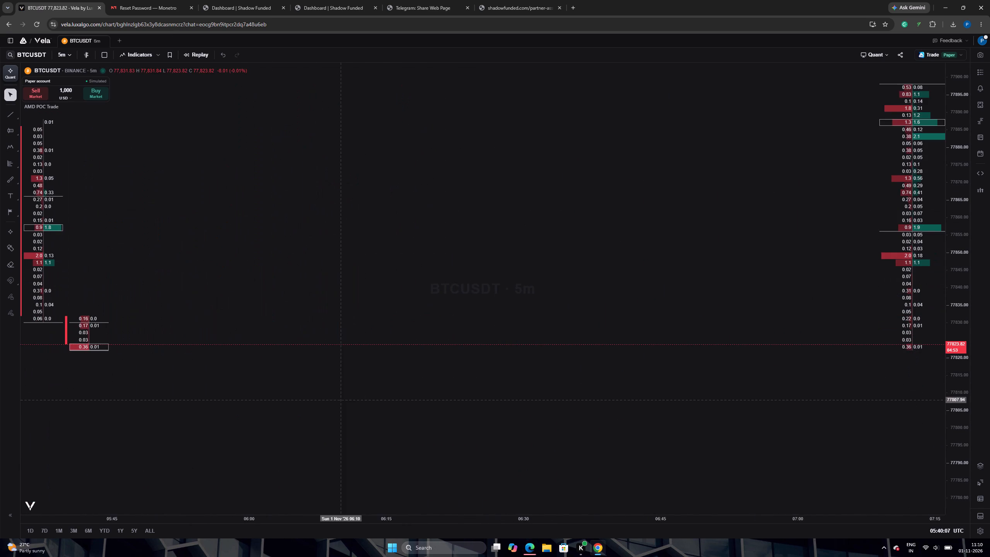
pyautogui.moveTo(369, 395); pyautogui.dragTo(563, 407)
pyautogui.scroll(-1, 554, 404)
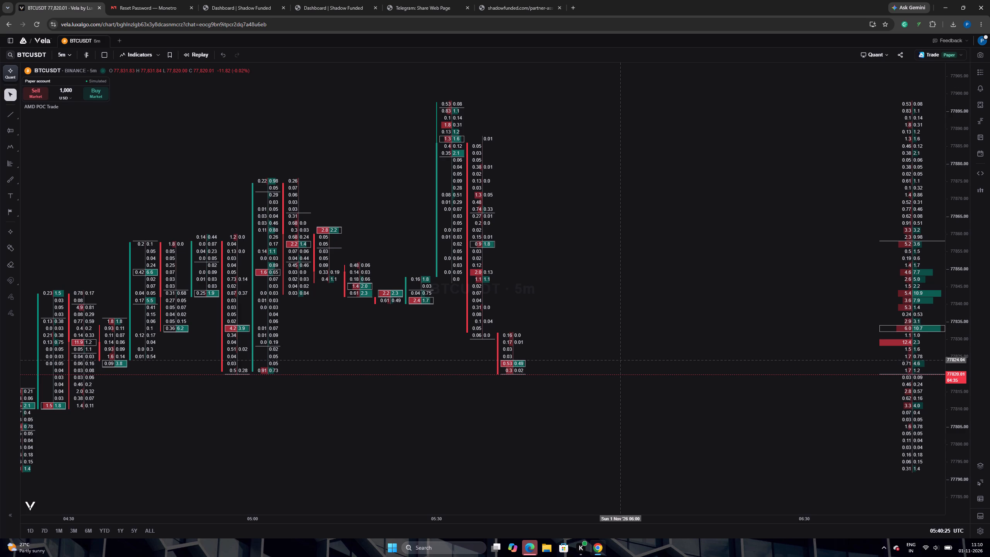
pyautogui.scroll(1, 485, 335)
pyautogui.moveTo(471, 309); pyautogui.dragTo(536, 319)
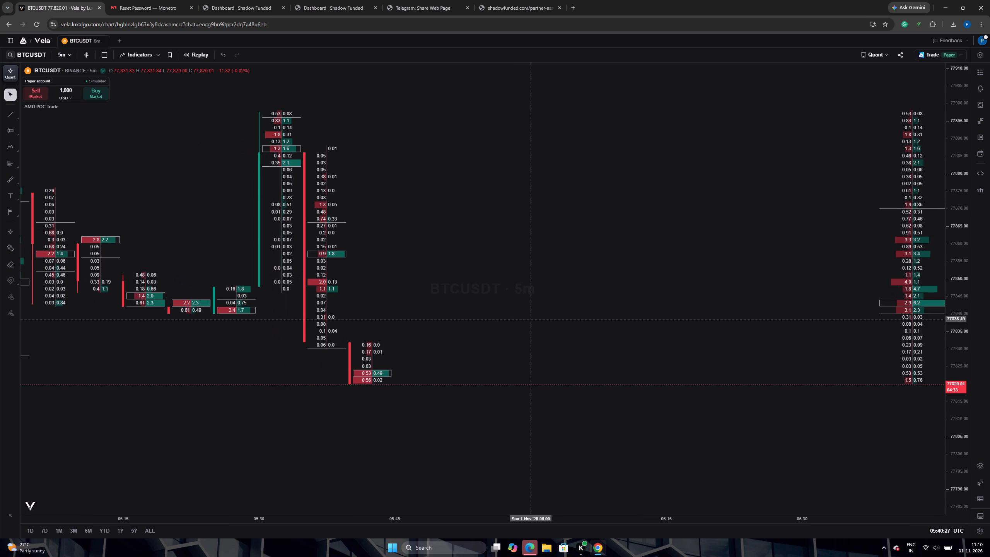
pyautogui.moveTo(449, 331); pyautogui.dragTo(574, 331)
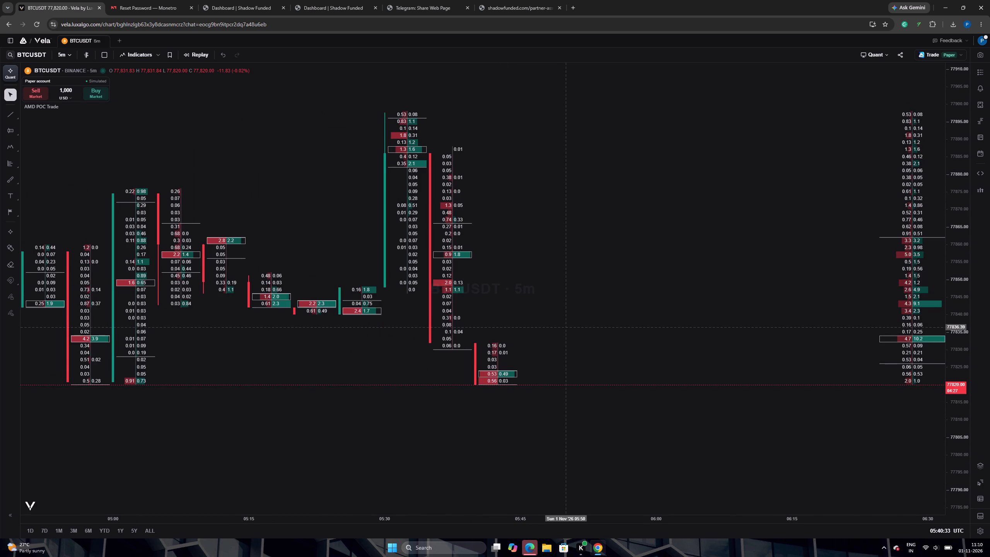
pyautogui.scroll(-3, 562, 338)
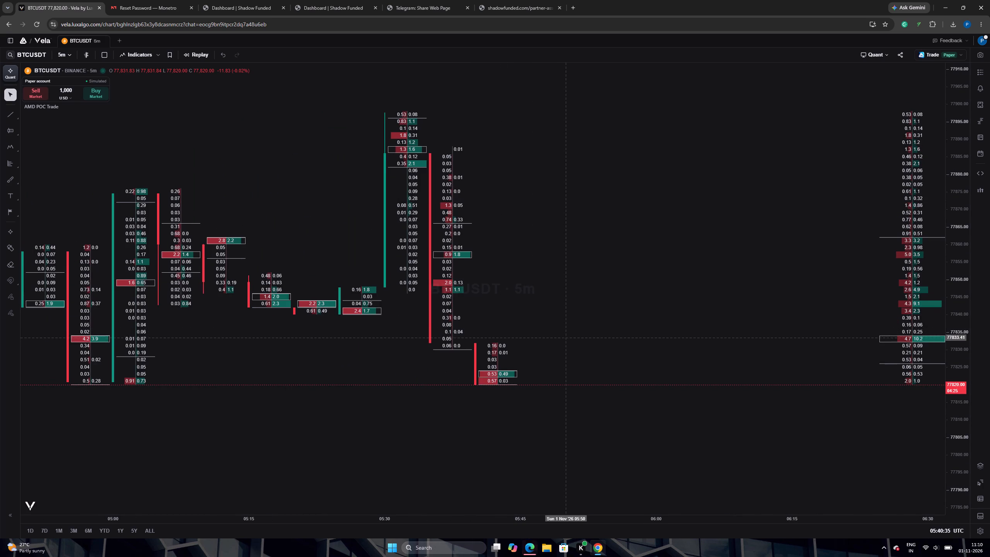
# Examine the latest BTCUSDT footprint bars against the earlier bars back to about 02:30.
pyautogui.scroll(3, 552, 378)
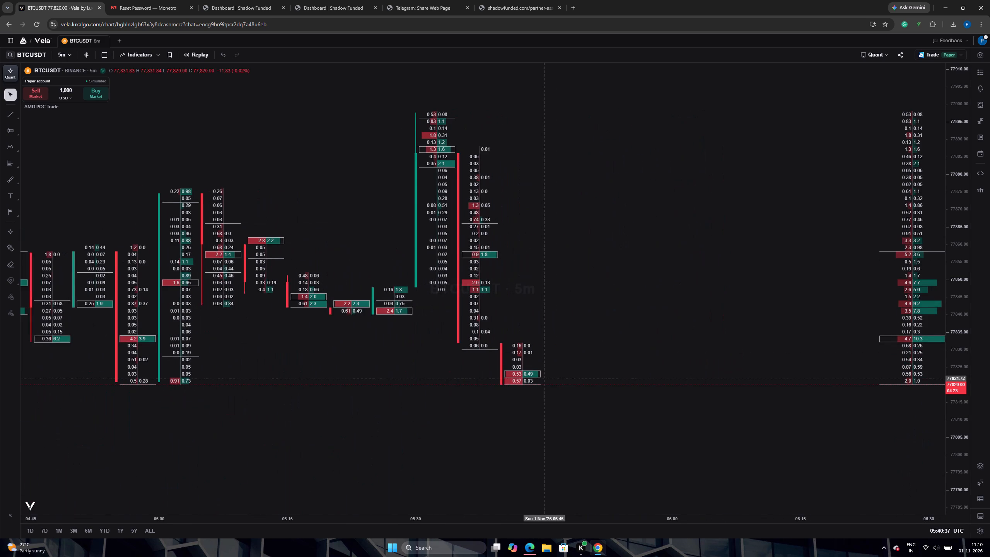
pyautogui.moveTo(422, 388); pyautogui.dragTo(604, 385)
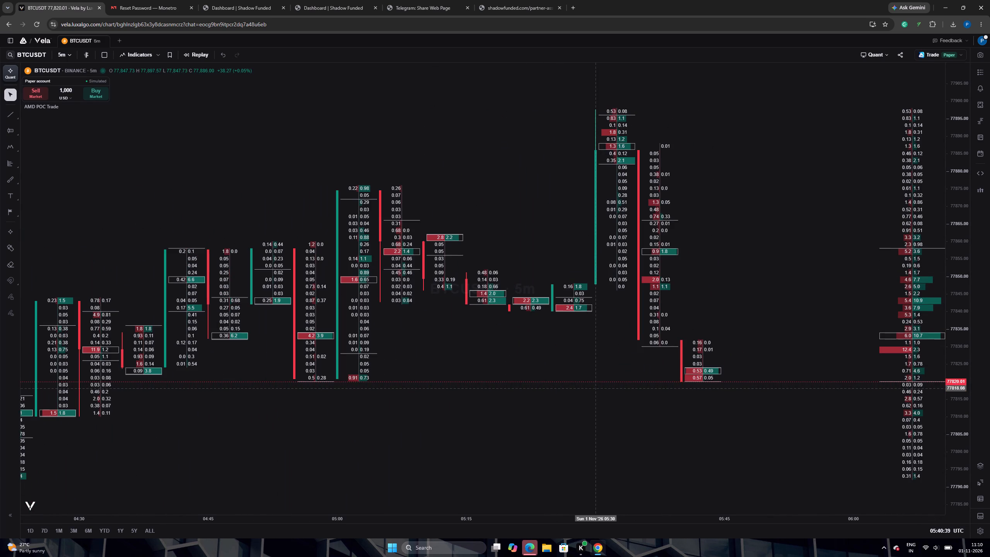
pyautogui.scroll(-2, 597, 389)
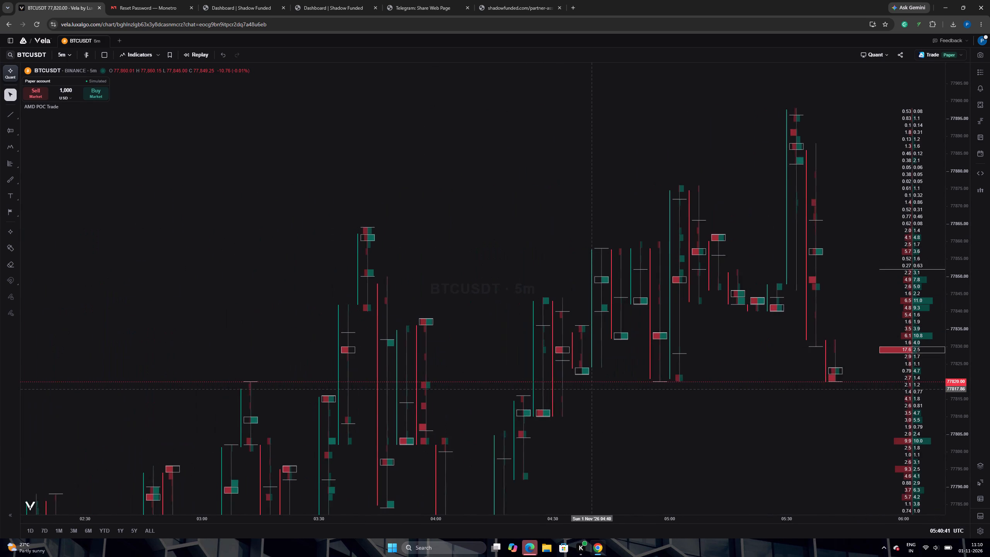
pyautogui.scroll(2, 596, 389)
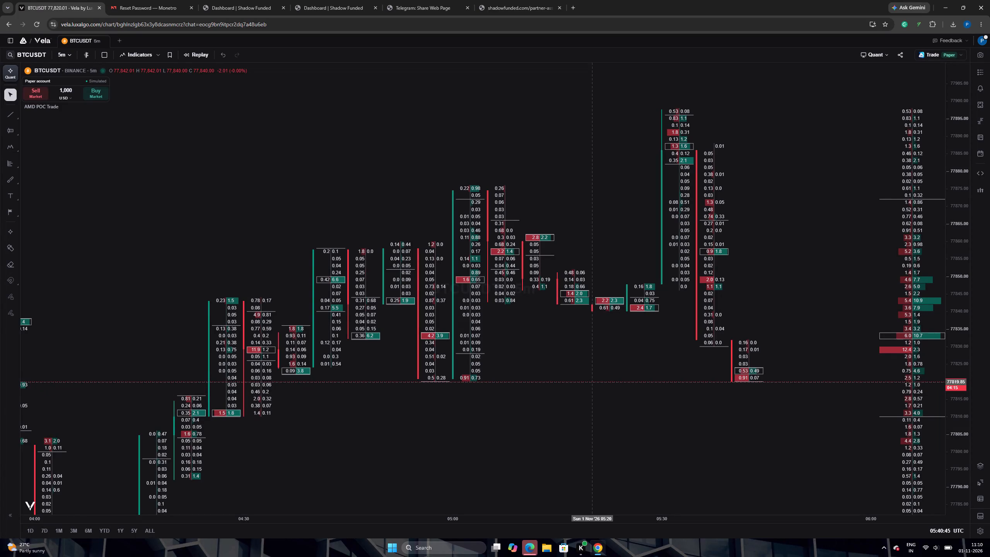
# Add the built-in Volume Bubbles order-flow indicator to the BTCUSDT footprint chart.
pyautogui.click(159, 58)
pyautogui.click(159, 59)
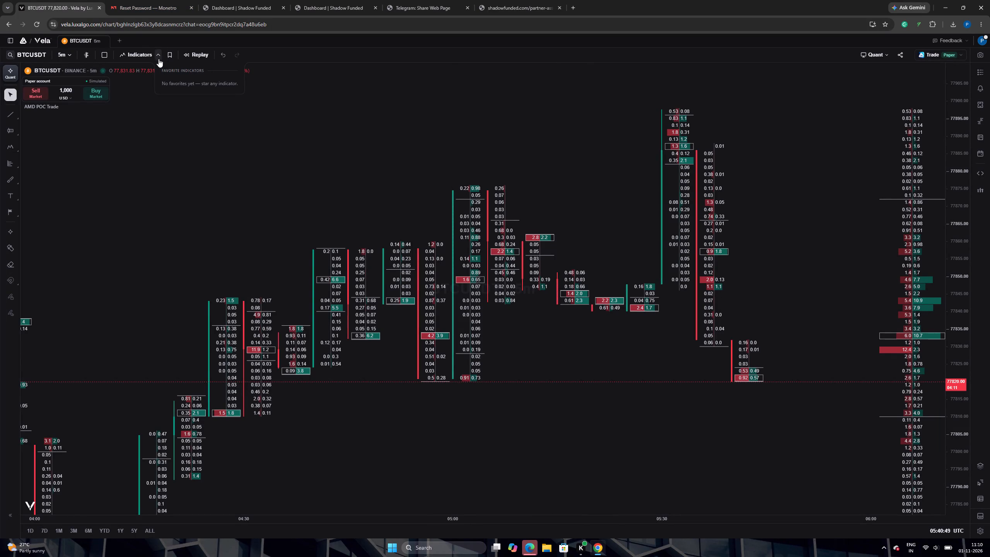
pyautogui.click(158, 59)
pyautogui.click(125, 56)
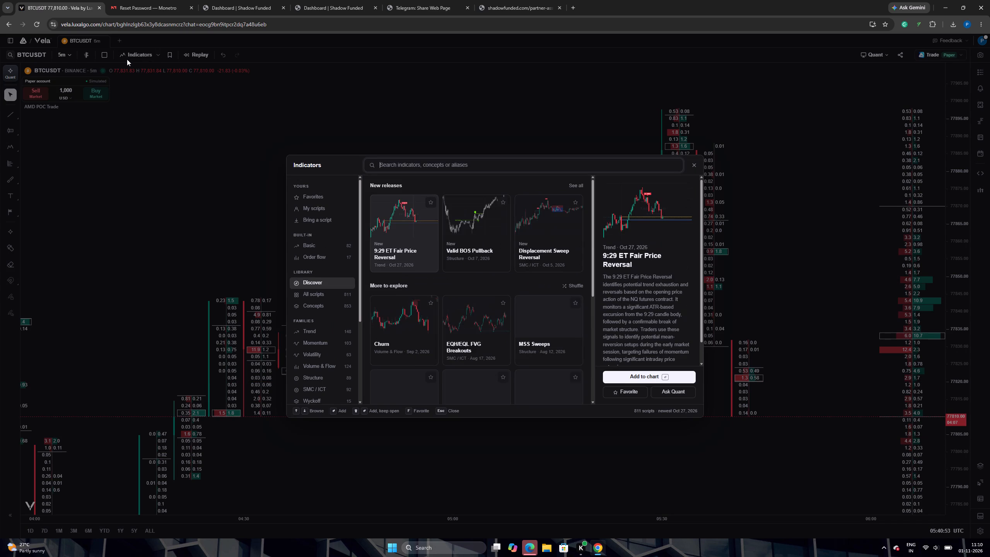
pyautogui.click(310, 255)
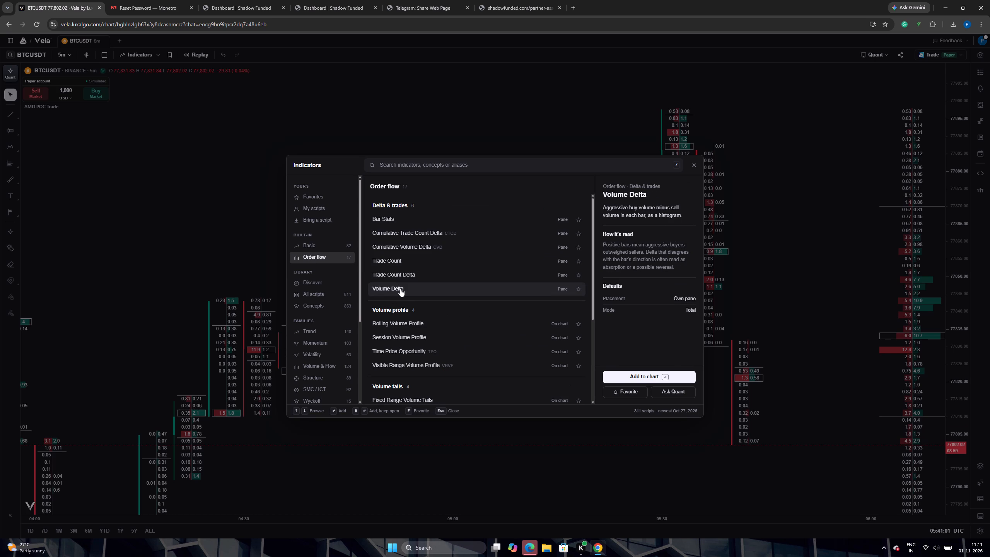
pyautogui.scroll(-4, 401, 288)
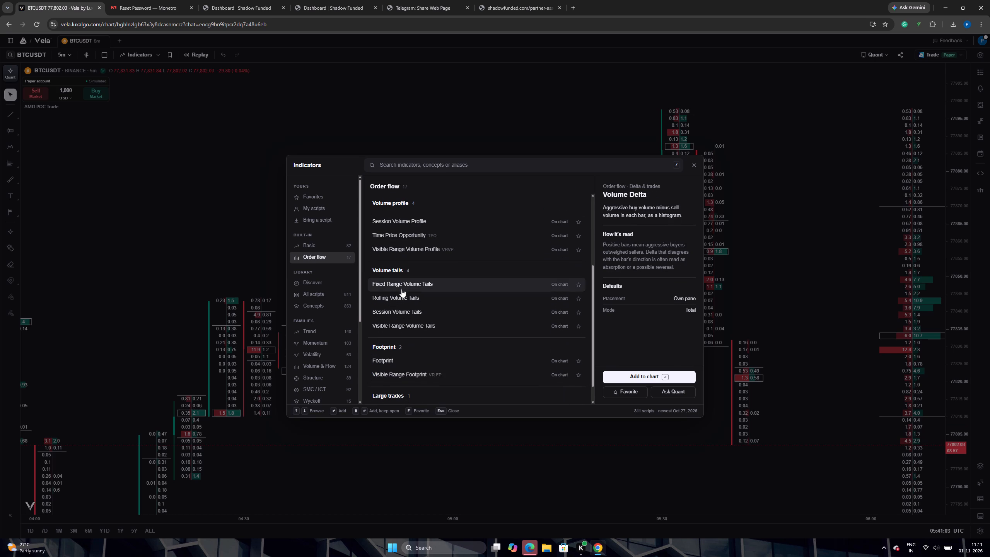
pyautogui.scroll(-2, 401, 289)
pyautogui.scroll(4, 401, 289)
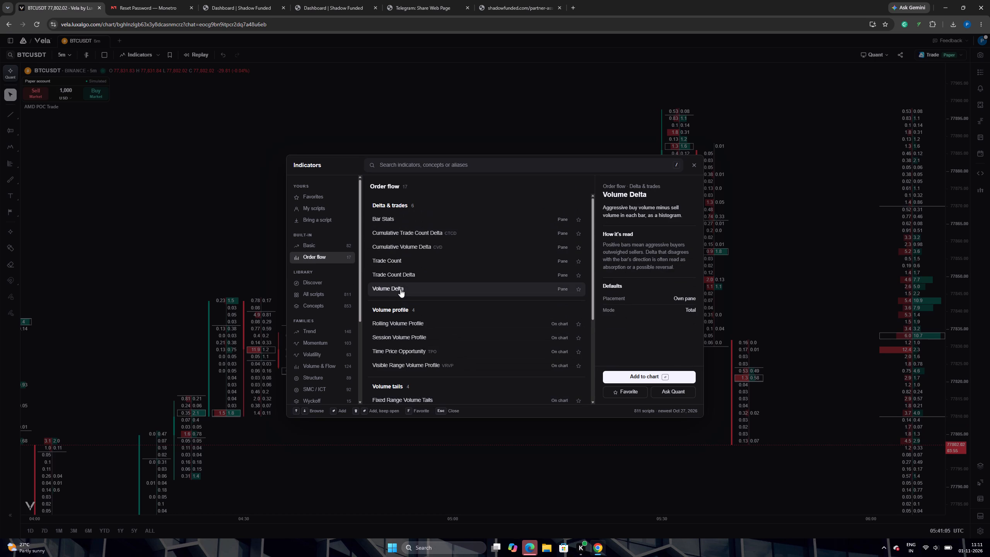
pyautogui.scroll(-5, 400, 290)
pyautogui.scroll(1, 400, 290)
pyautogui.scroll(-5, 406, 307)
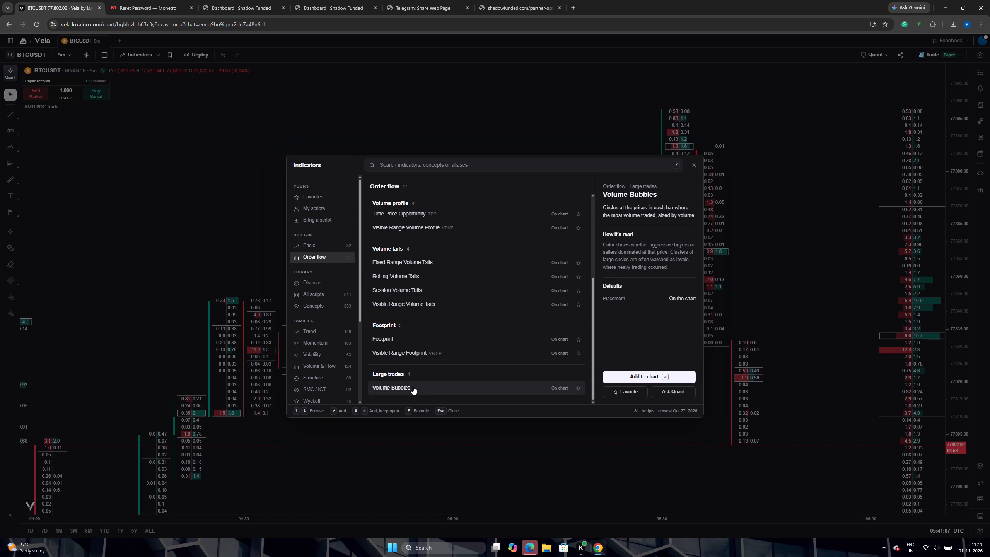
pyautogui.click(412, 387)
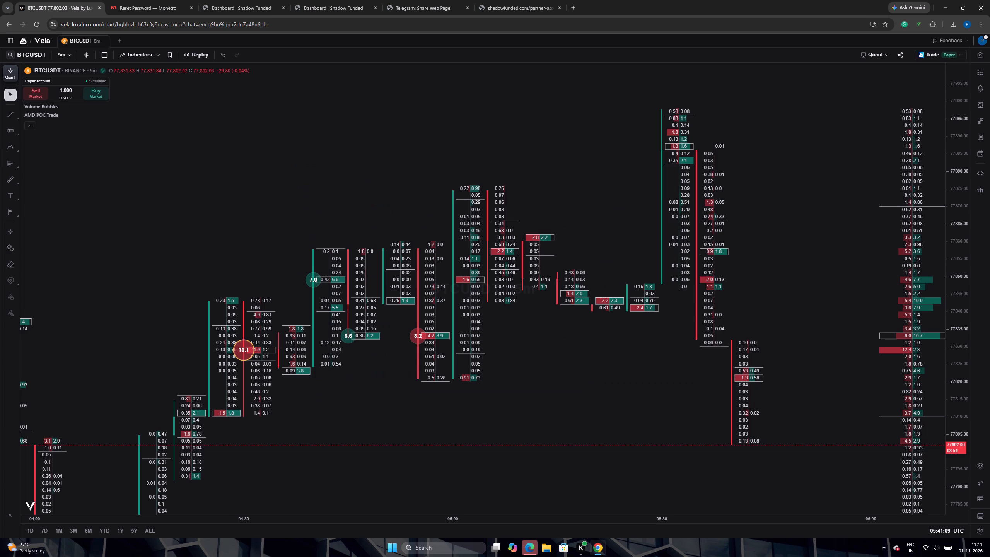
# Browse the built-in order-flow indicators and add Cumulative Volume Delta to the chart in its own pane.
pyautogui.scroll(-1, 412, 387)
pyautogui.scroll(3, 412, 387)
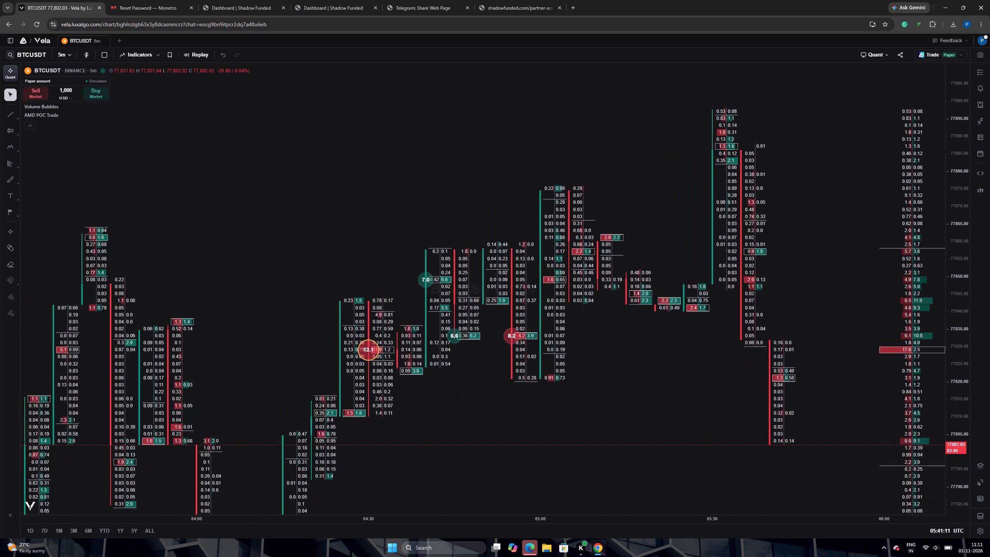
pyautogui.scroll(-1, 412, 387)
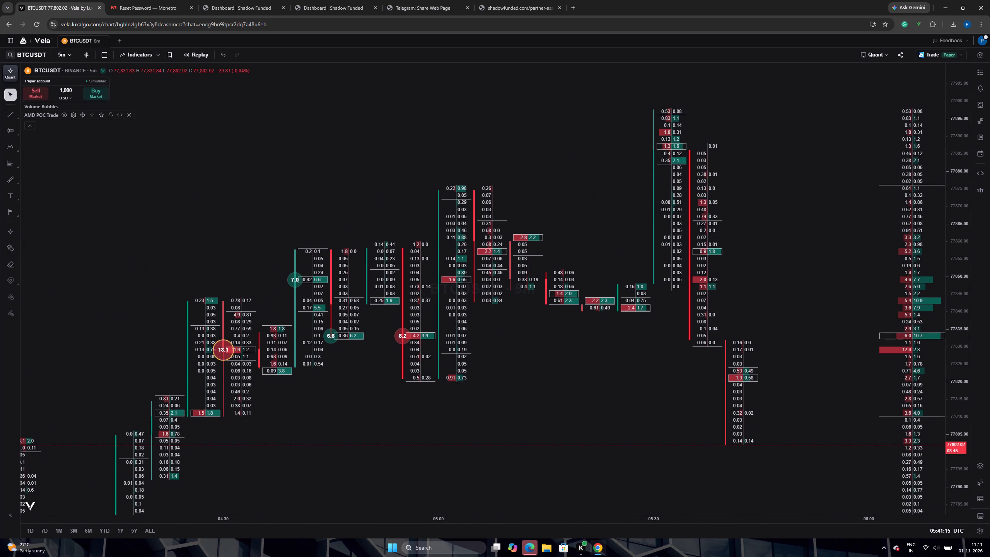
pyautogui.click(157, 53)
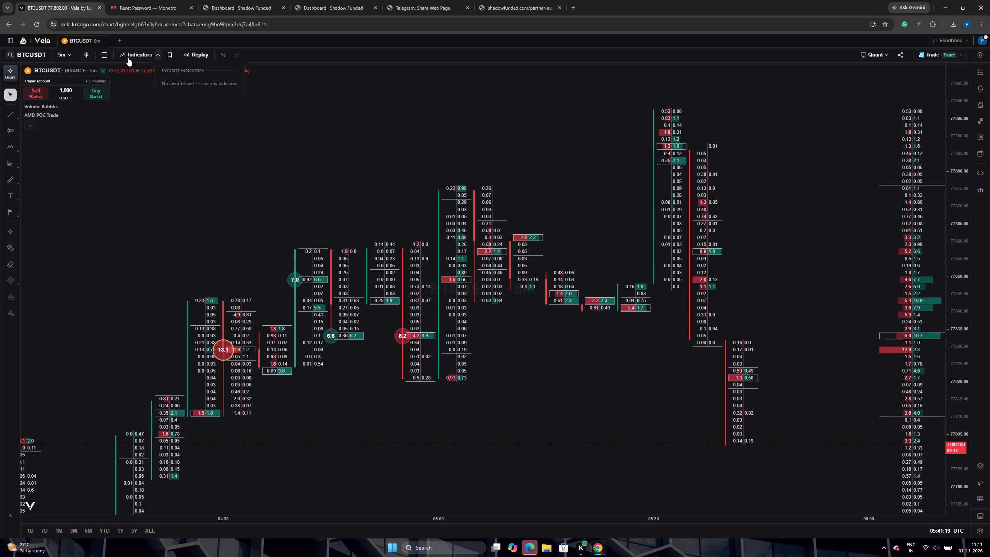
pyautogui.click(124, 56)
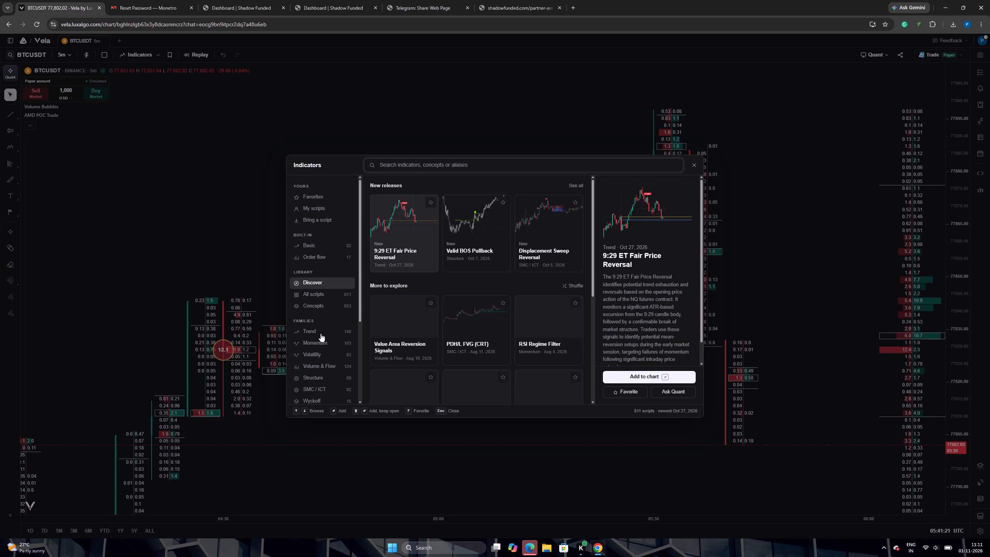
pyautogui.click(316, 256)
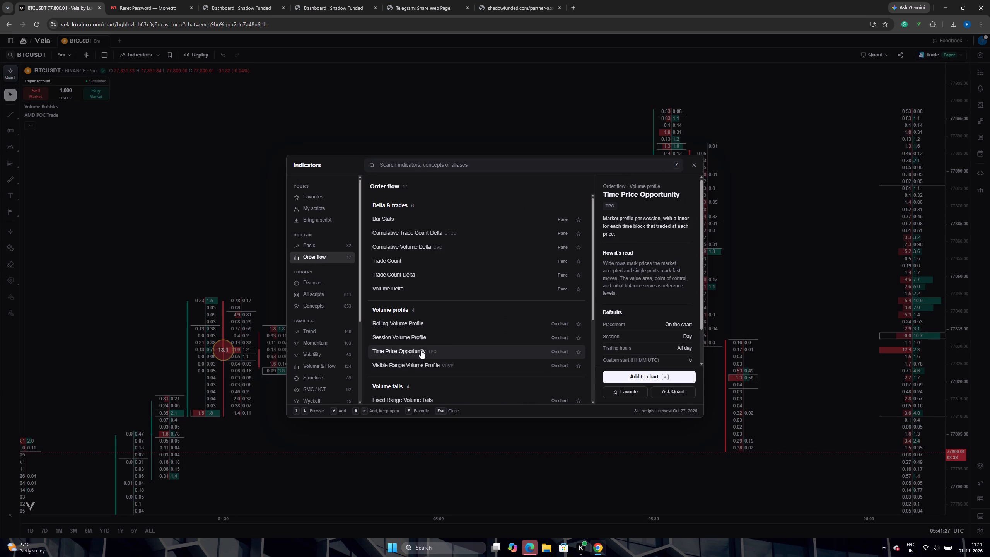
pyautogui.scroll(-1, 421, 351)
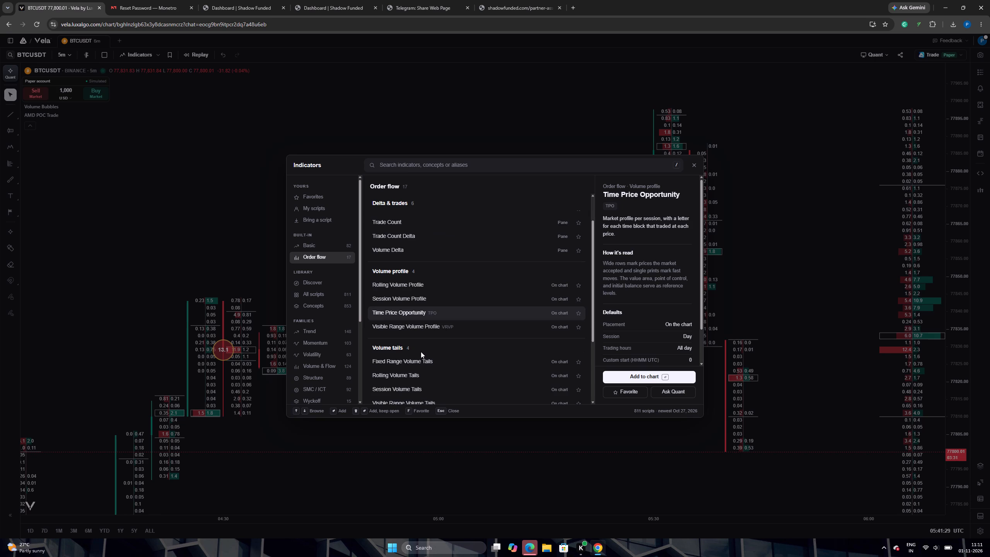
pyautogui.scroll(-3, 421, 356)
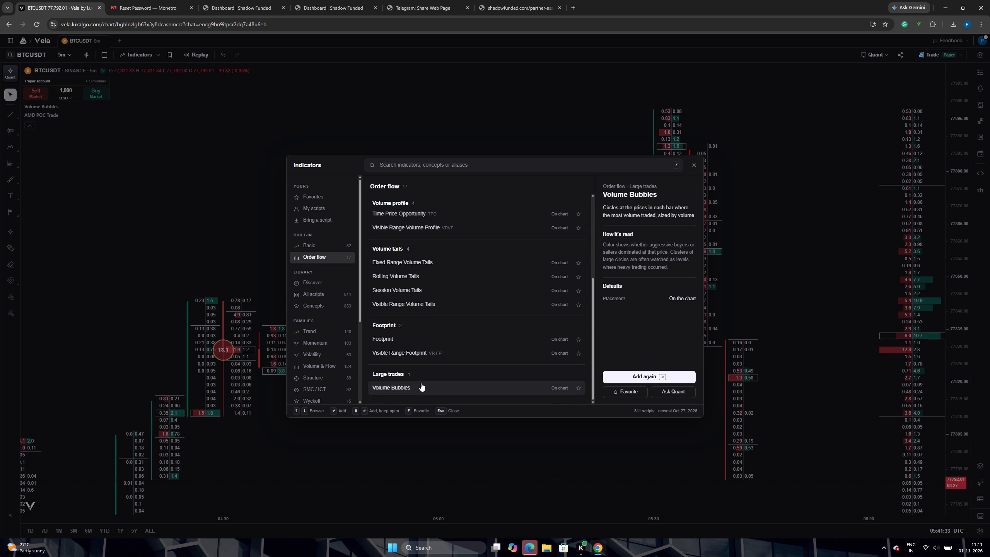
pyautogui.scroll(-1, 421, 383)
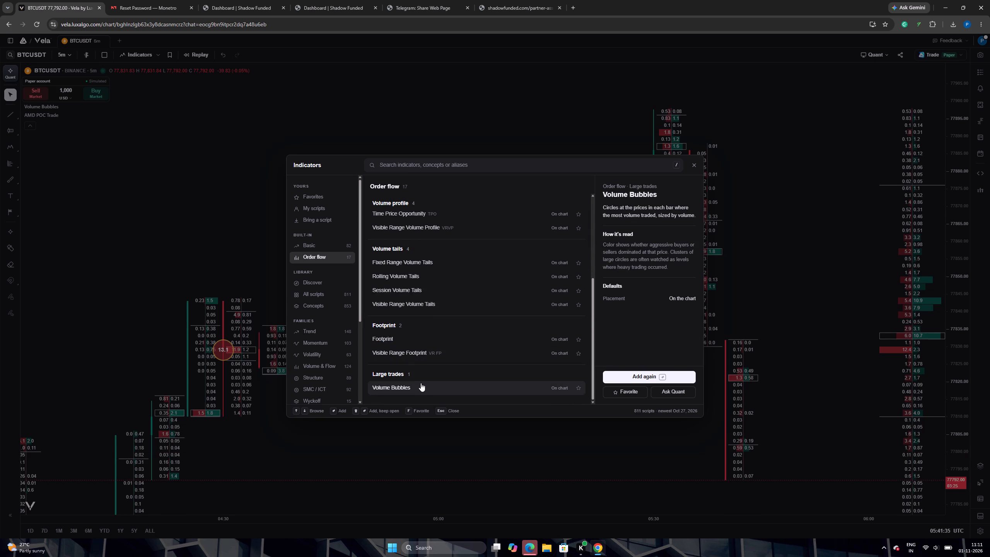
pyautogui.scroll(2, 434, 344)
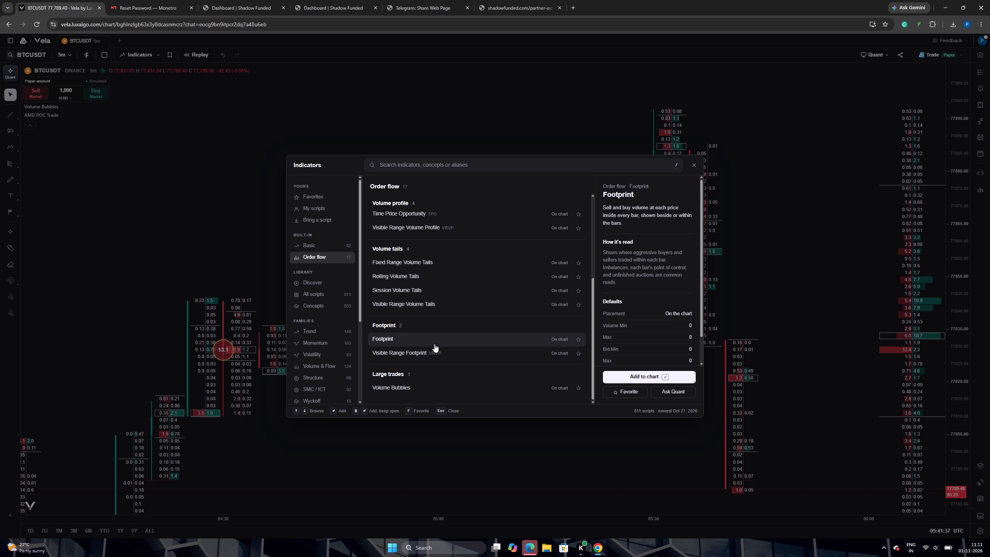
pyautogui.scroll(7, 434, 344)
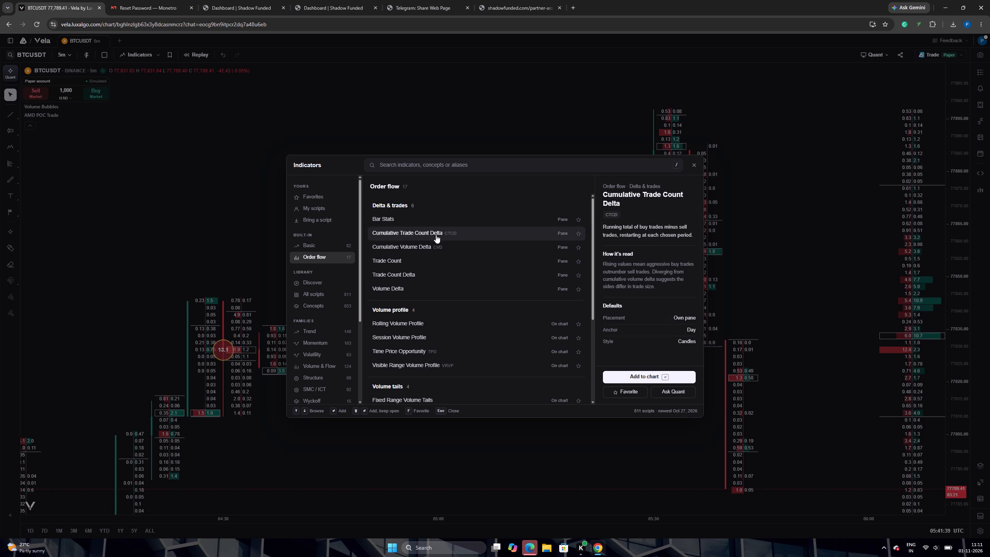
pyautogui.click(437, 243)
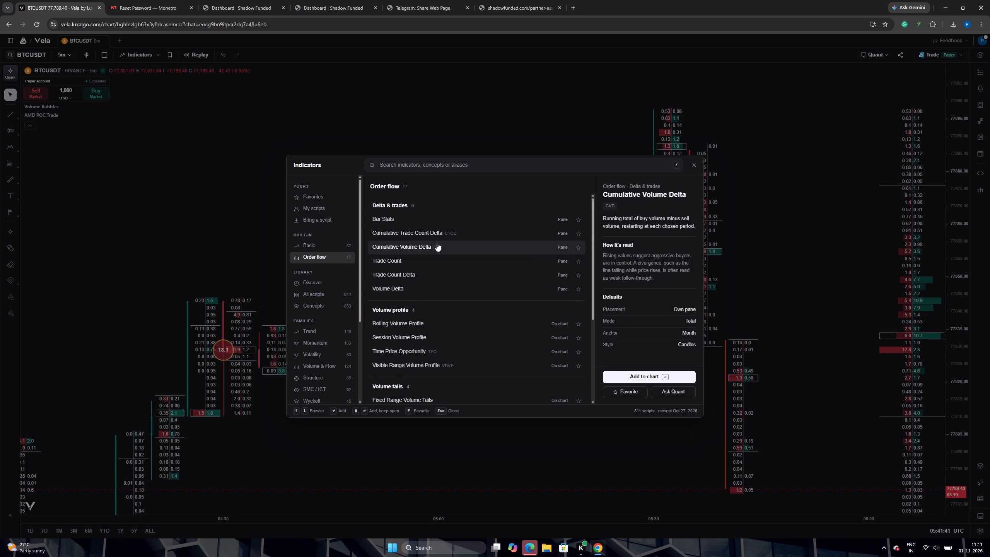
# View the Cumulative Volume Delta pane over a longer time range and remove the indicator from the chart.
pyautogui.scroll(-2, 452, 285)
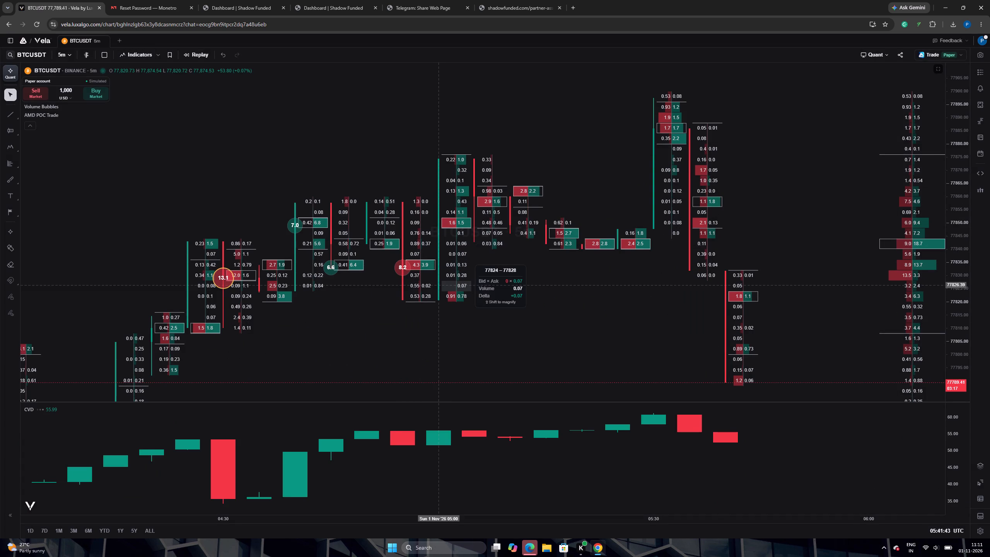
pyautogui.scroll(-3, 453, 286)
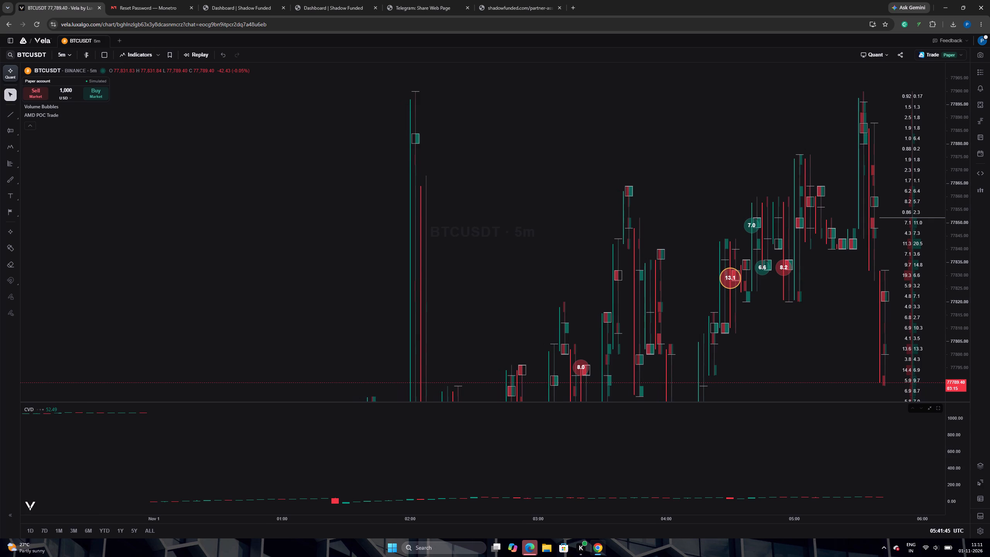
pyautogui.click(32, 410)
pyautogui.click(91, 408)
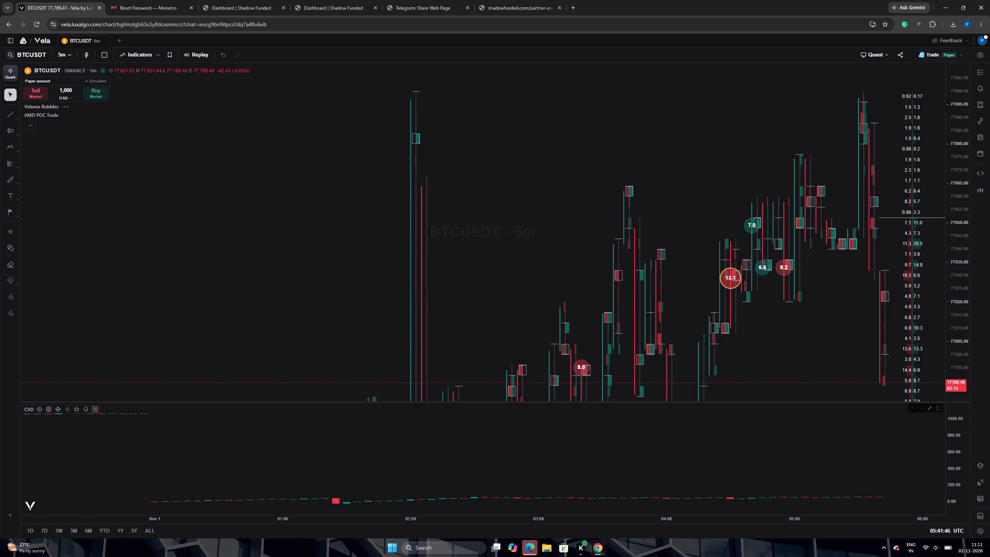
# Add the built-in Session Volume Profile order-flow indicator to the chart.
pyautogui.scroll(5, 593, 349)
pyautogui.moveTo(578, 354); pyautogui.dragTo(515, 348)
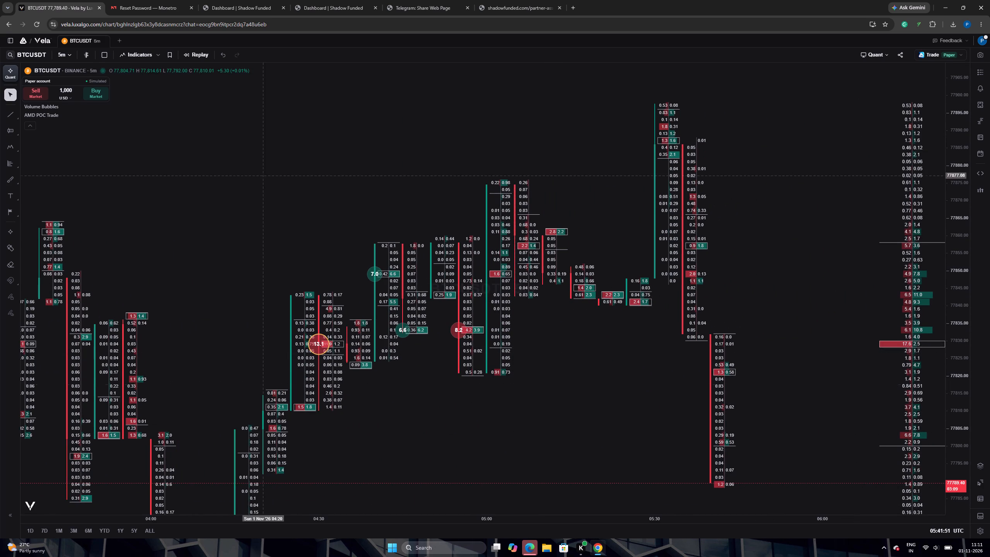
pyautogui.click(121, 55)
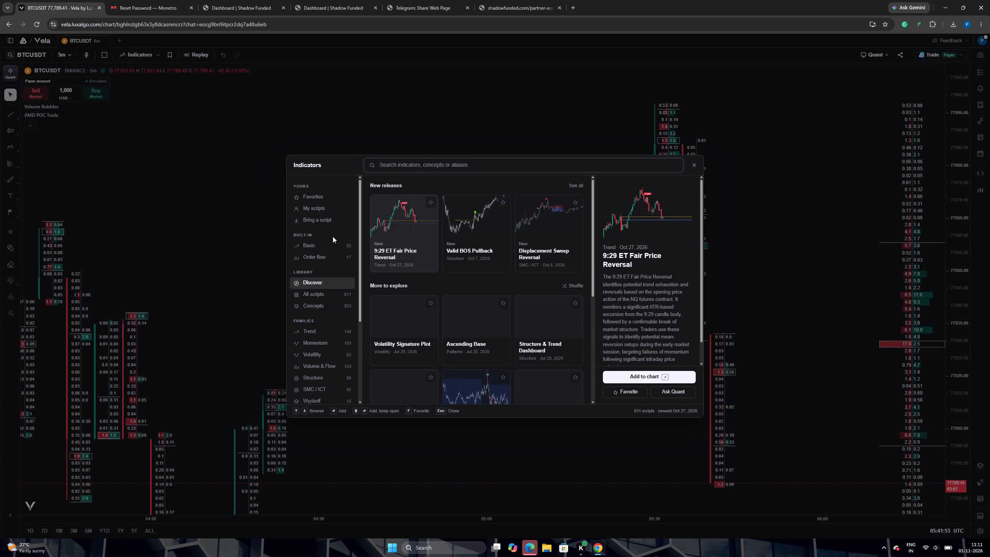
pyautogui.click(322, 256)
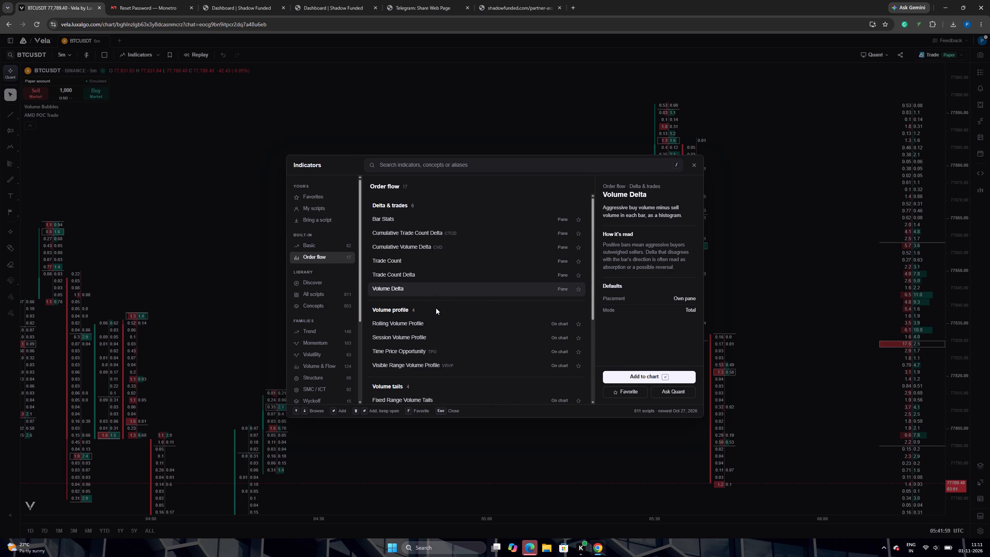
pyautogui.click(433, 338)
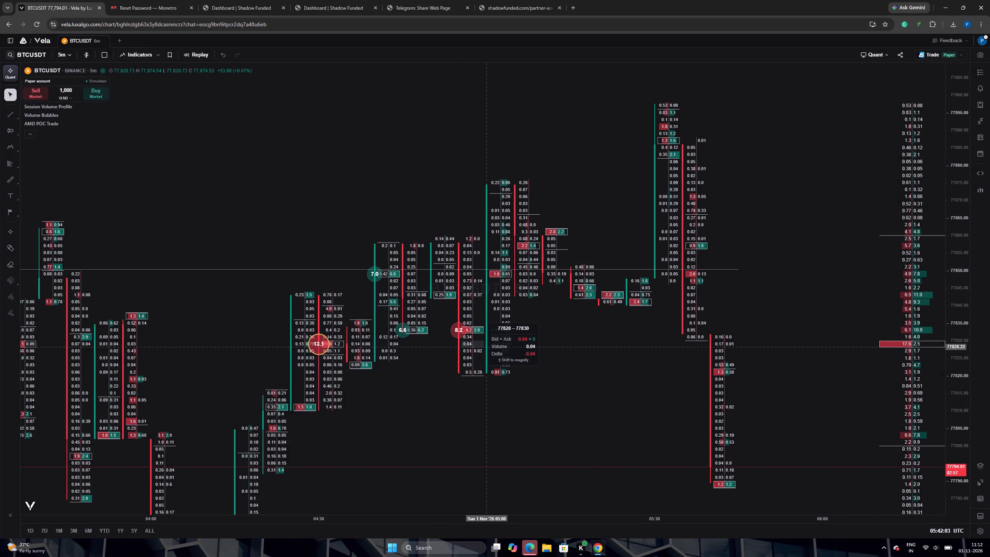
# Examine the volume bubbles and the session volume profile line across the bars from about 03:00 to the latest one.
pyautogui.scroll(3, 637, 318)
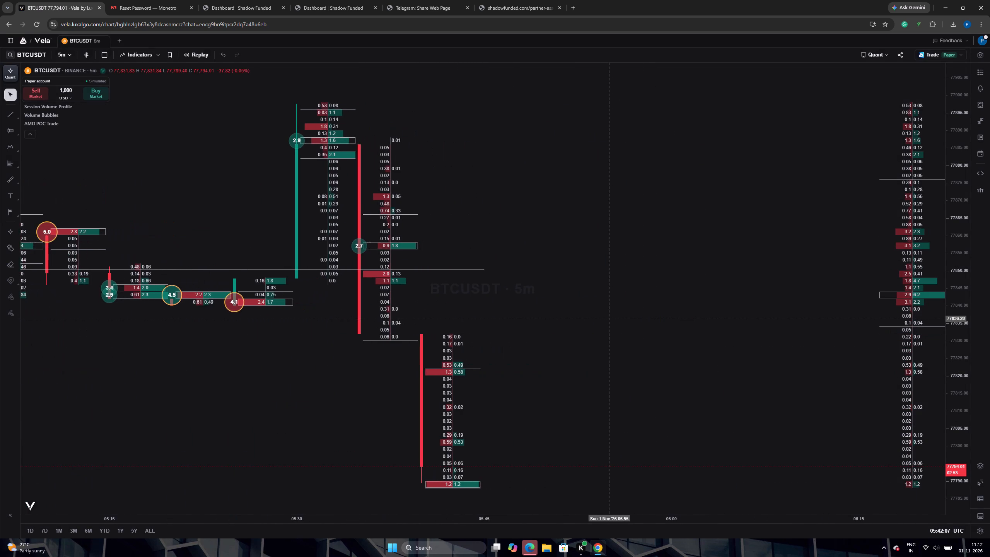
pyautogui.scroll(-3, 637, 319)
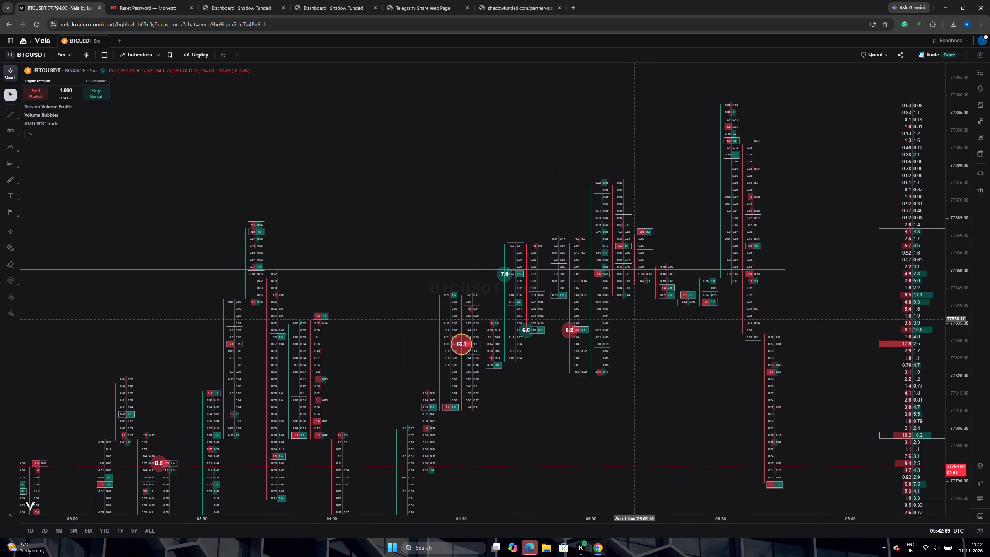
pyautogui.moveTo(640, 363); pyautogui.dragTo(632, 219)
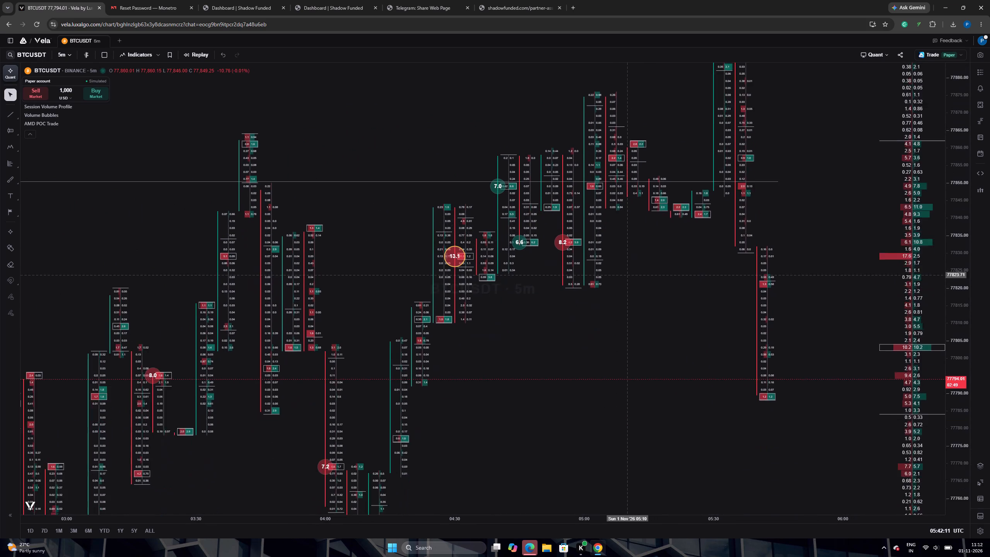
pyautogui.moveTo(632, 219); pyautogui.dragTo(635, 318)
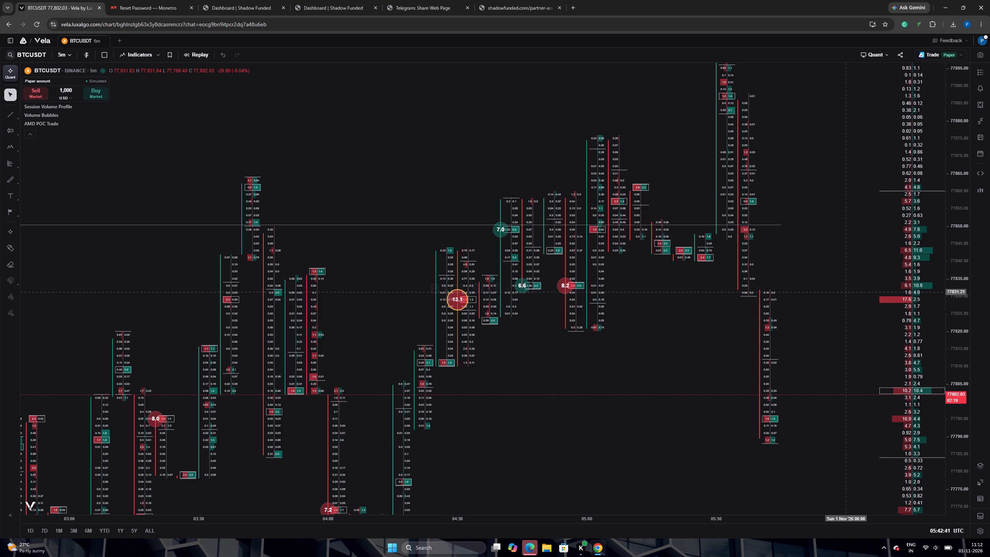
# Open the chart type choices for the BTCUSDT chart.
pyautogui.scroll(2, 794, 285)
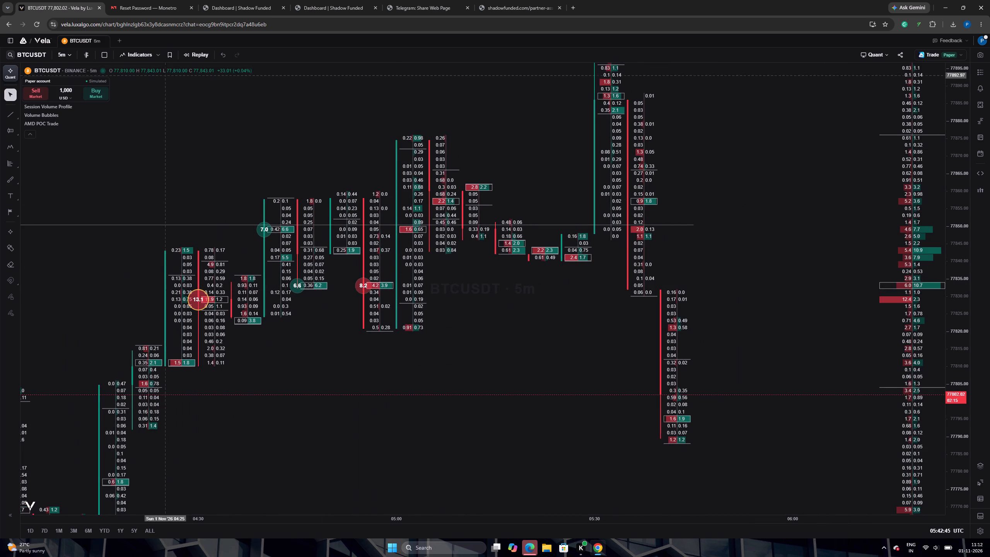
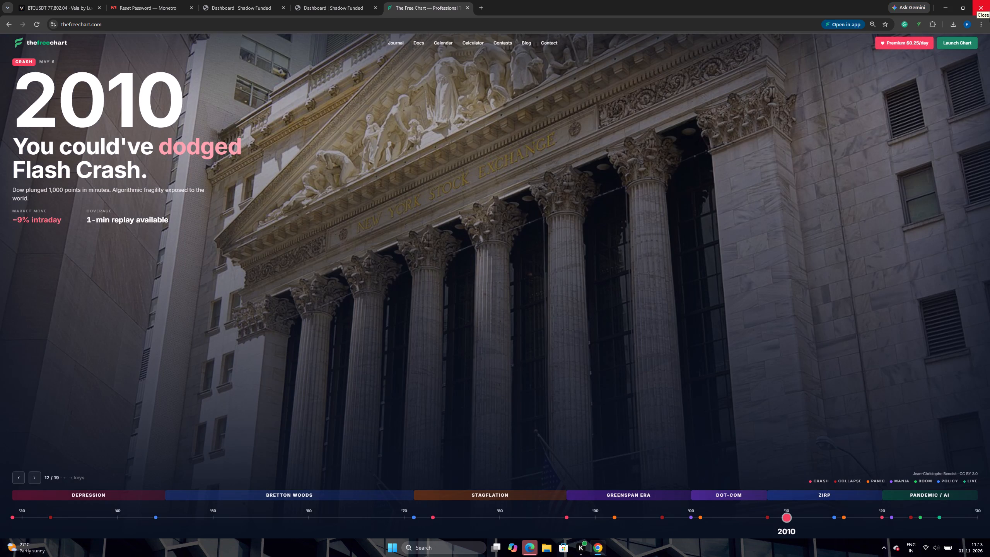
# Launch The Free Chart's charting workspace from its home page.
pyautogui.click(956, 44)
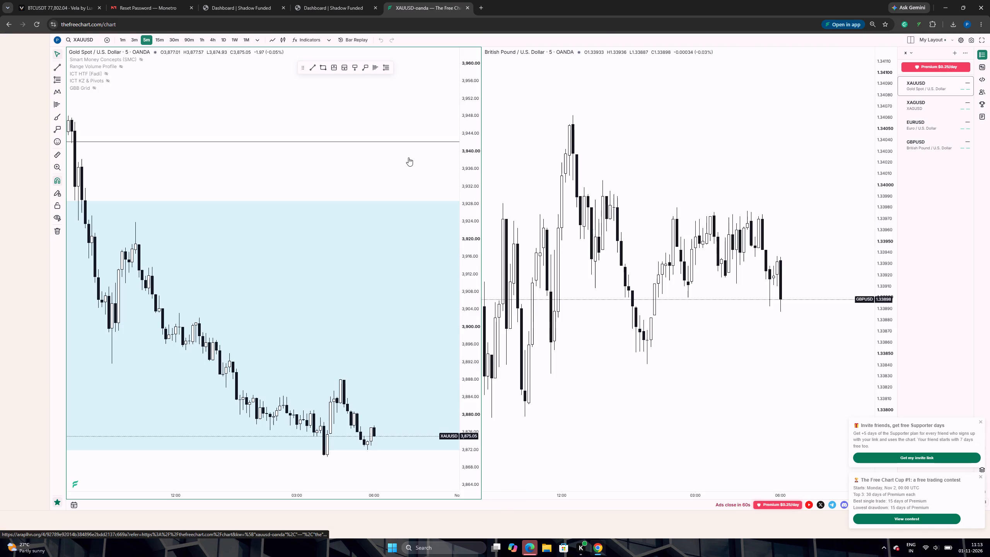
pyautogui.scroll(-5, 346, 235)
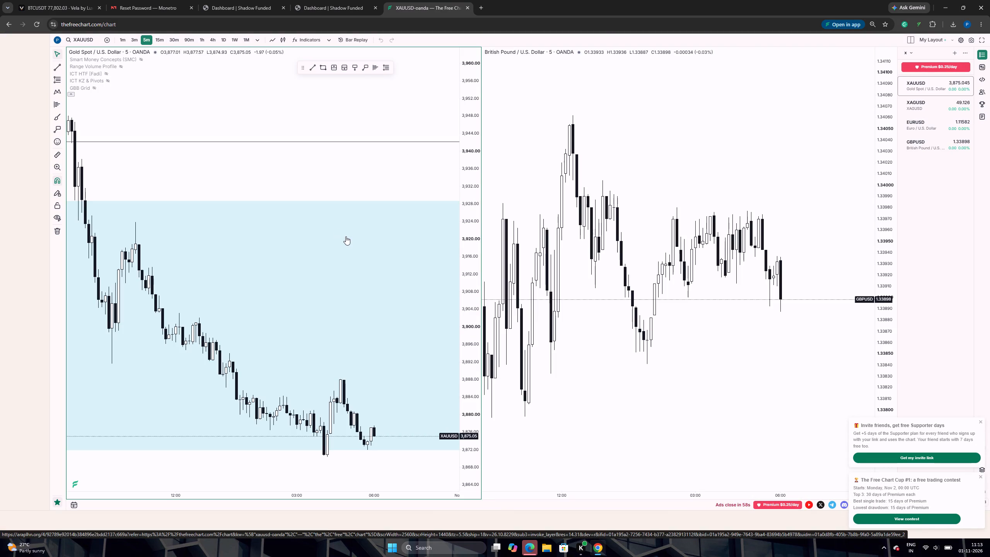
pyautogui.scroll(-6, 346, 236)
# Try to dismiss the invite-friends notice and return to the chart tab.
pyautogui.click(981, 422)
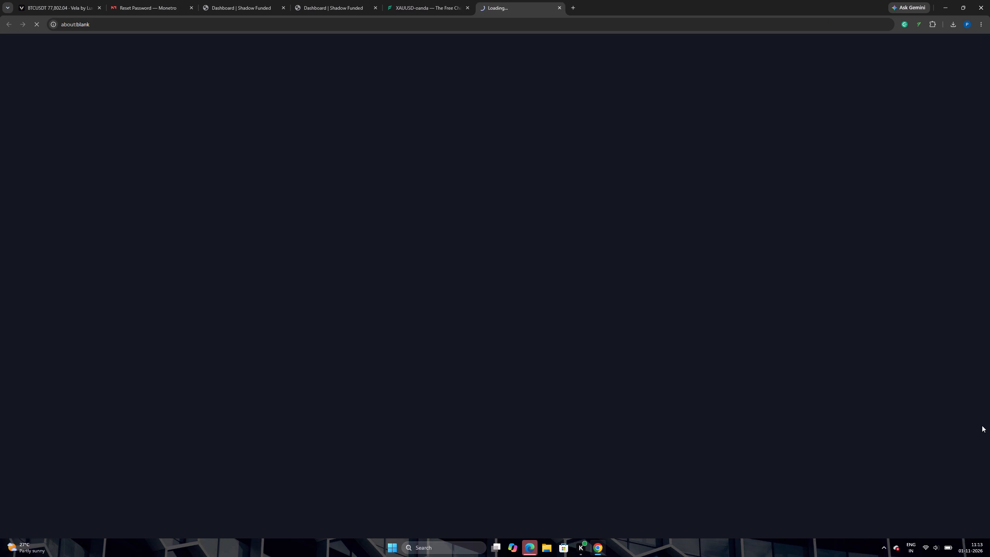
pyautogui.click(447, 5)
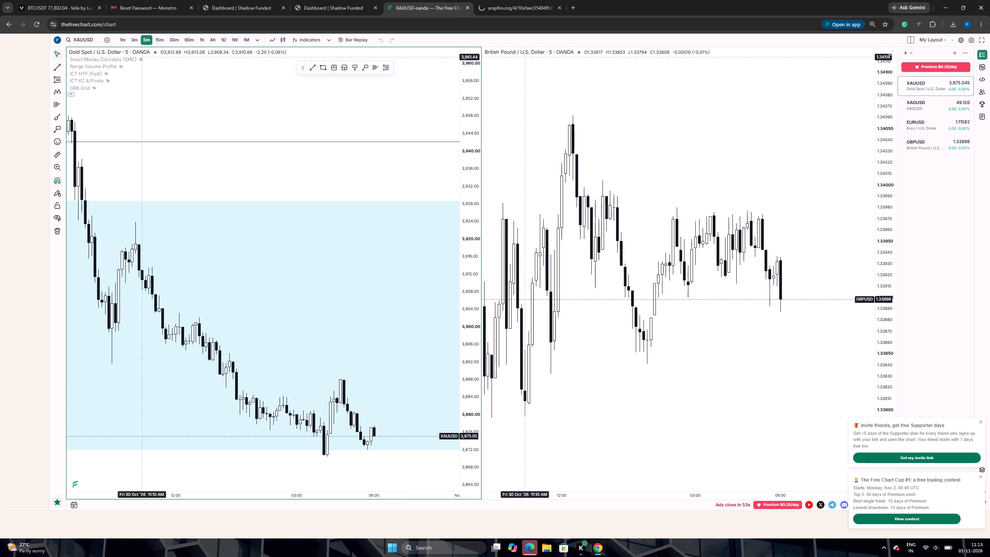
# Switch the XAUUSD and GBPUSD charts to the 1-hour timeframe.
pyautogui.scroll(-3, 425, 262)
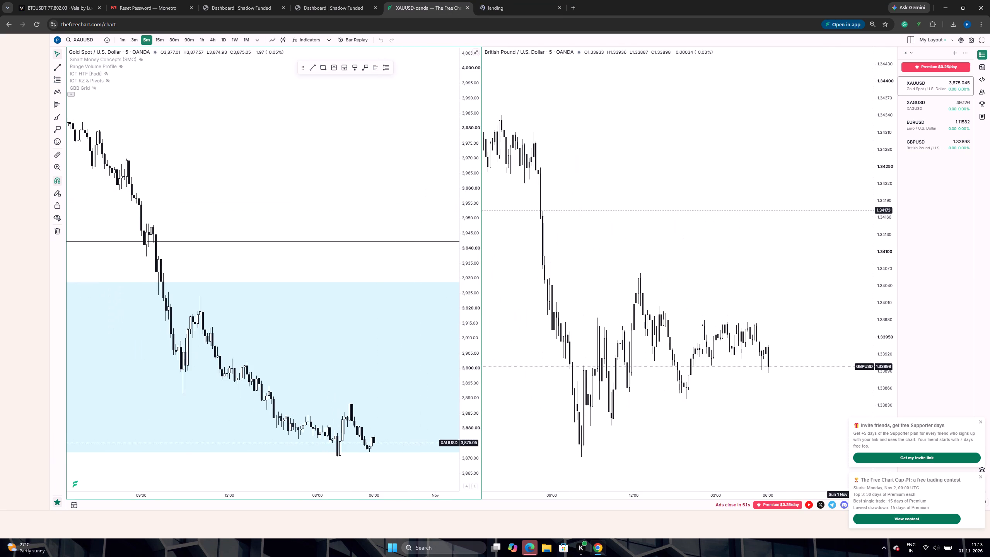
pyautogui.click(200, 41)
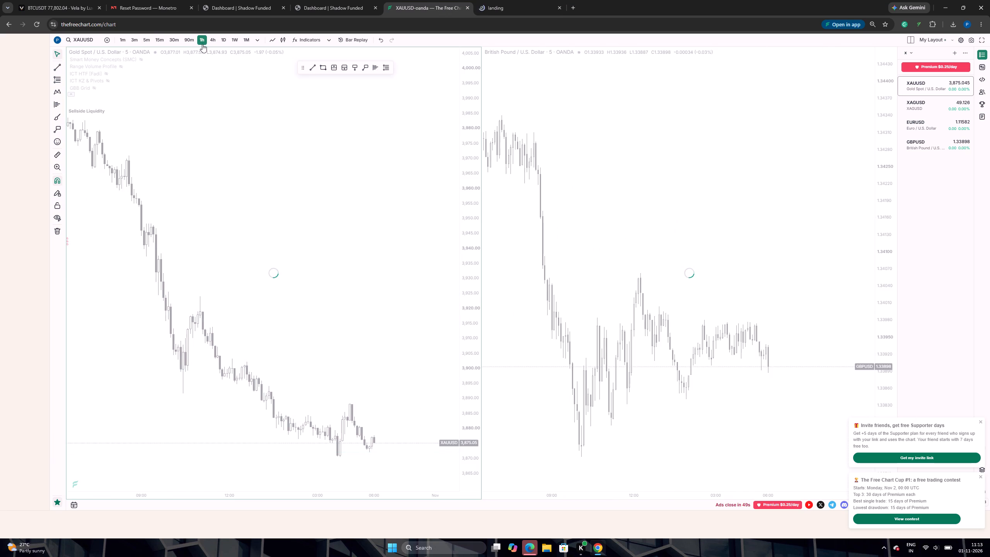
# Examine the latest 1-hour price action on the XAUUSD chart alongside the GBPUSD chart.
pyautogui.scroll(-2, 385, 250)
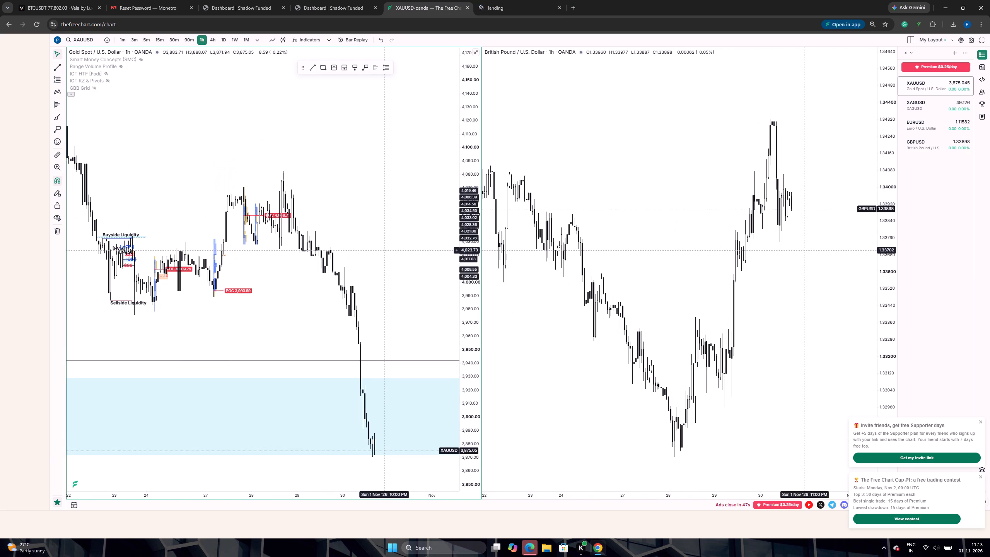
pyautogui.scroll(2, 391, 282)
pyautogui.moveTo(389, 286); pyautogui.dragTo(358, 241)
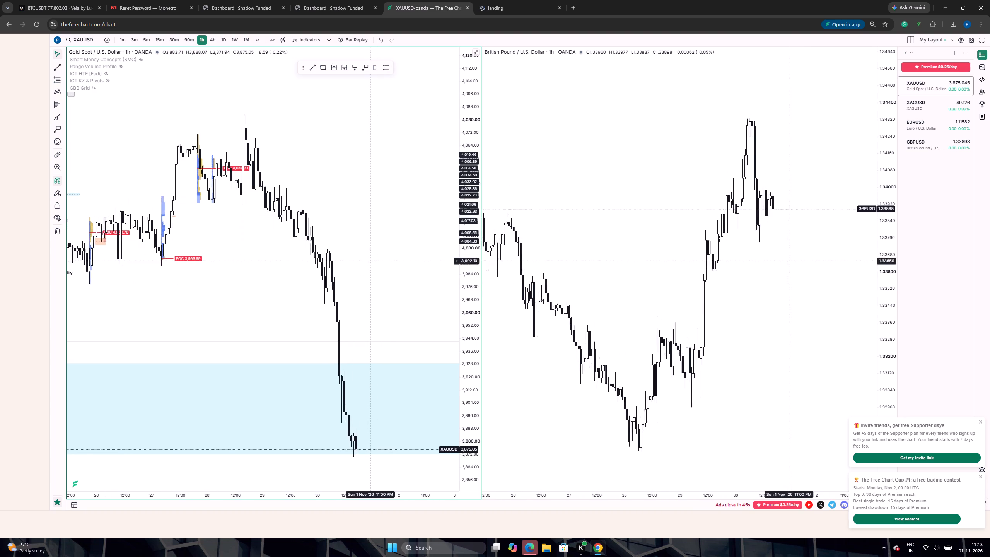
pyautogui.moveTo(358, 241); pyautogui.dragTo(331, 197)
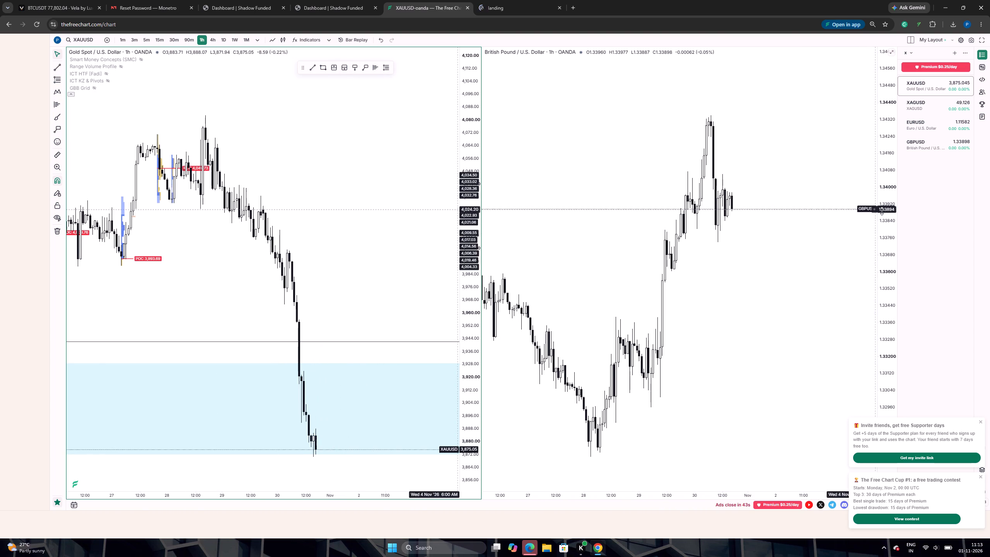
pyautogui.moveTo(882, 212); pyautogui.dragTo(875, 263)
pyautogui.moveTo(468, 287); pyautogui.dragTo(464, 307)
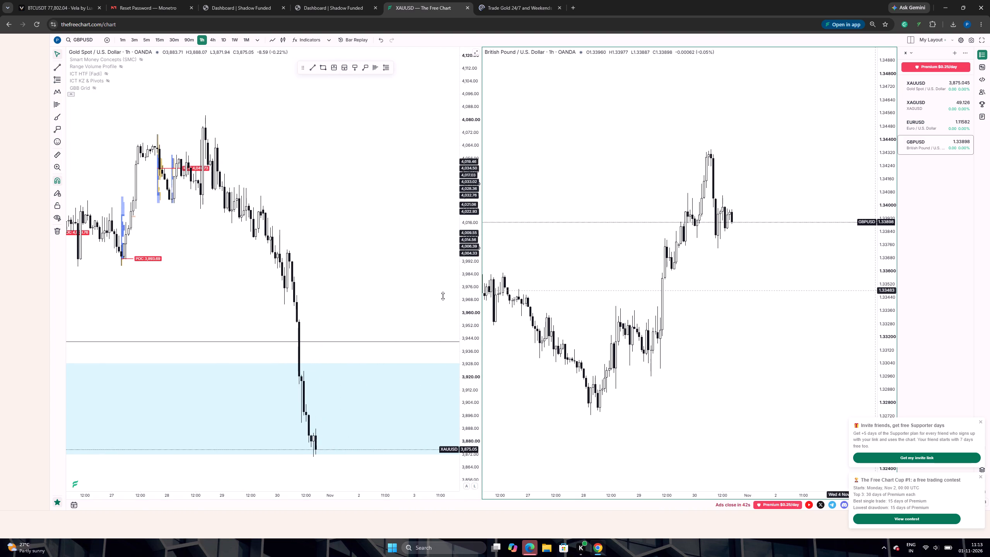
pyautogui.moveTo(419, 286); pyautogui.dragTo(386, 191)
pyautogui.scroll(3, 341, 195)
pyautogui.moveTo(309, 193); pyautogui.dragTo(312, 190)
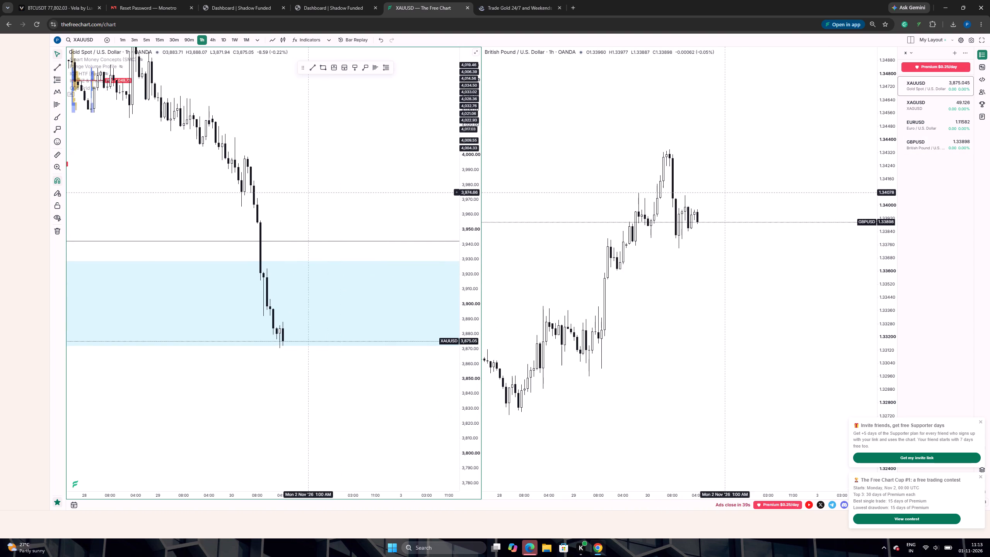
pyautogui.moveTo(312, 190); pyautogui.dragTo(351, 165)
pyautogui.scroll(4, 349, 174)
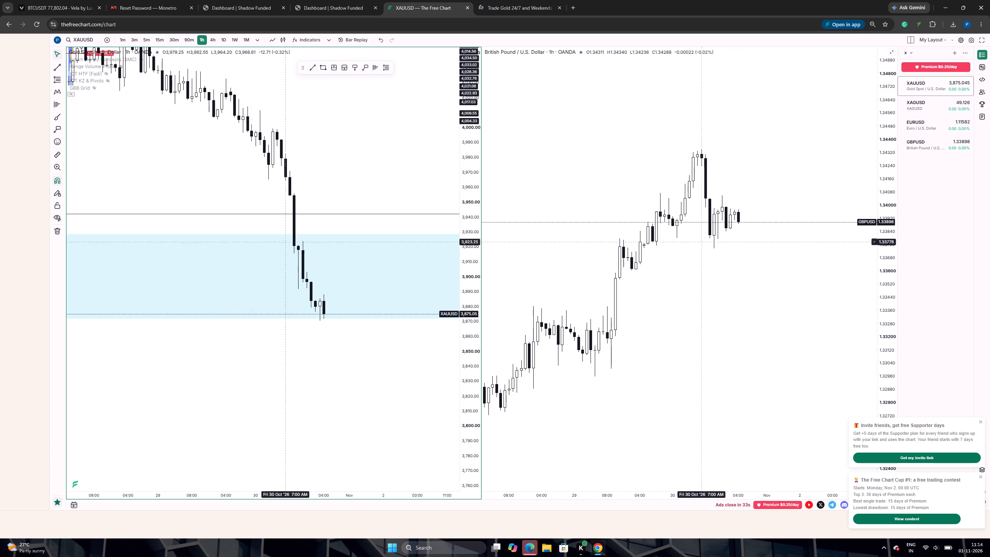
pyautogui.click(406, 171)
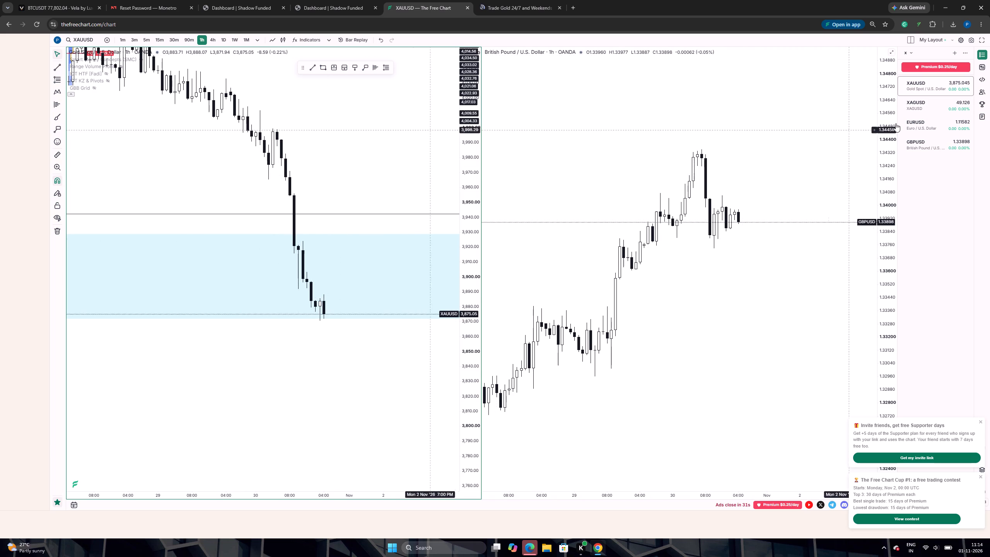
# Load EURUSD from the watchlist in place of XAUUSD and return to the chart tab.
pyautogui.click(916, 127)
pyautogui.click(408, 0)
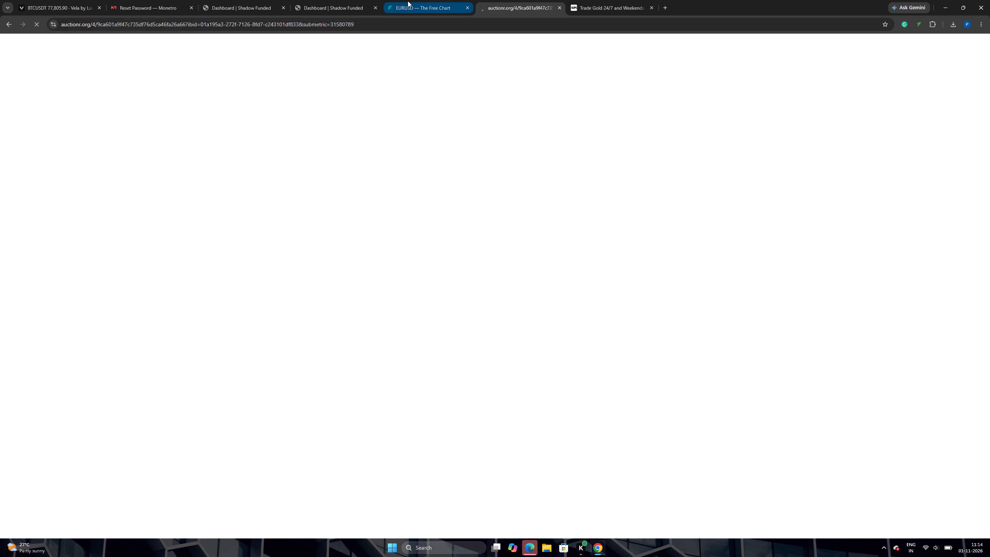
# Draw a trend line on EURUSD from the 29 October 9:00 PM high to the lower swing high on 30 October.
pyautogui.moveTo(396, 225); pyautogui.dragTo(385, 210)
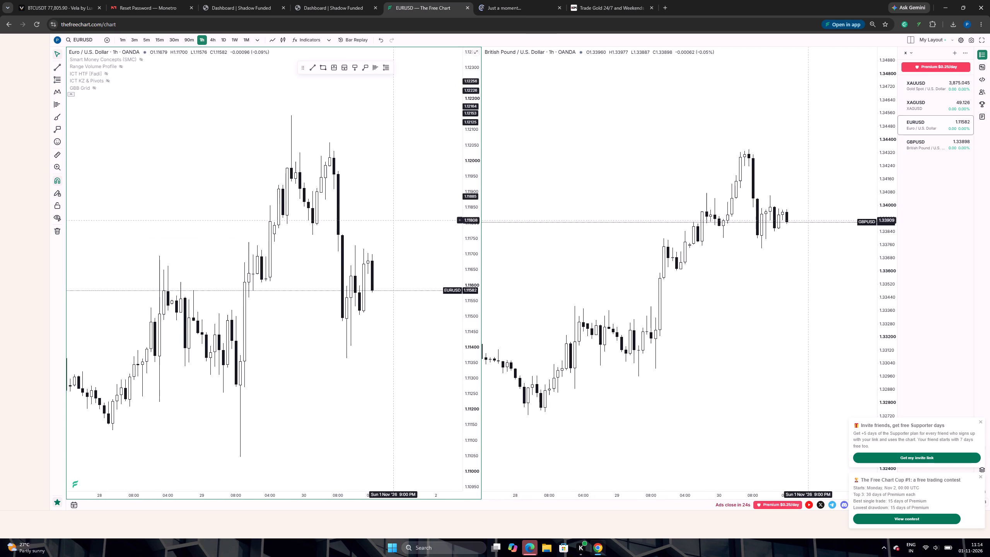
pyautogui.moveTo(385, 210); pyautogui.dragTo(383, 204)
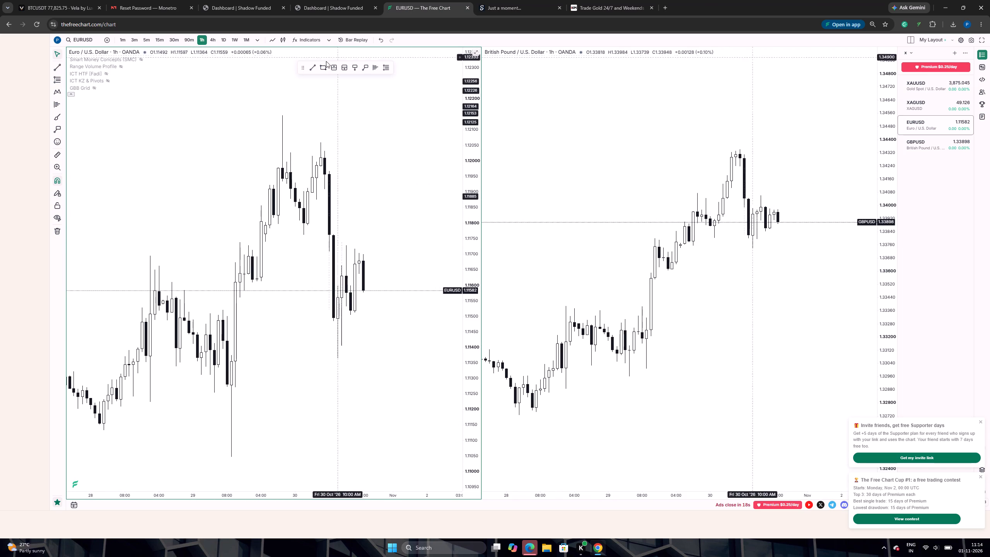
pyautogui.click(315, 66)
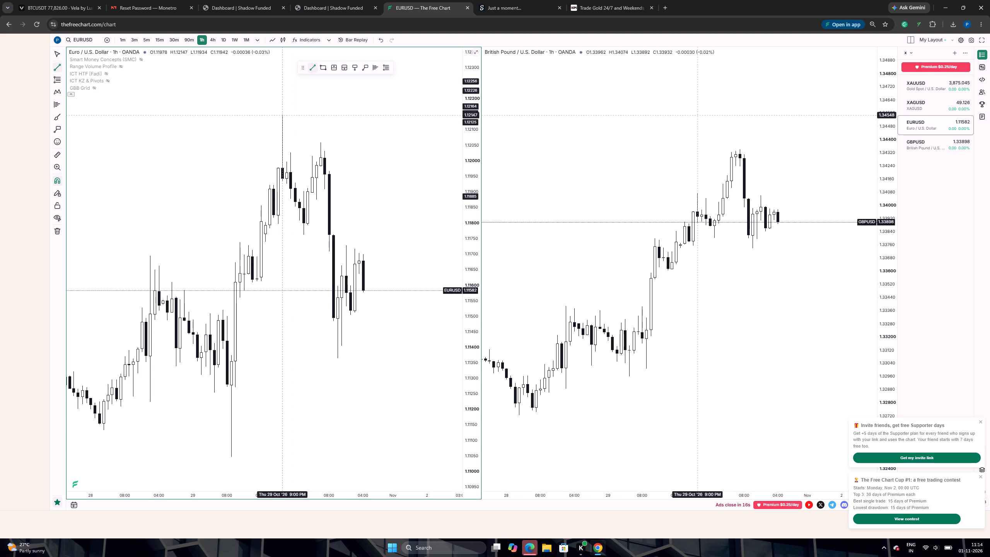
pyautogui.click(283, 117)
pyautogui.click(319, 145)
pyautogui.click(328, 174)
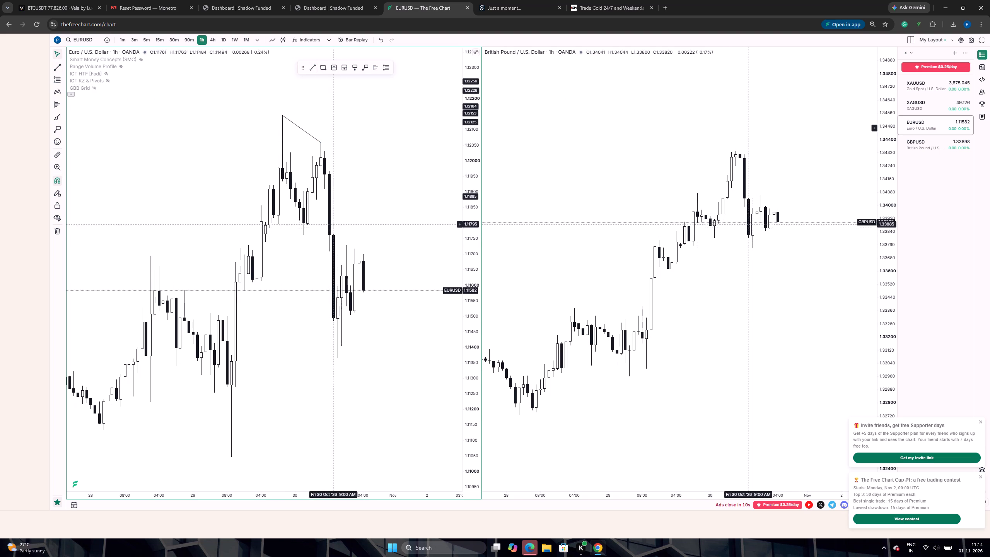
# Examine the EURUSD 1-hour price history back to about 22 October in relation to the trend line.
pyautogui.scroll(-4, 306, 198)
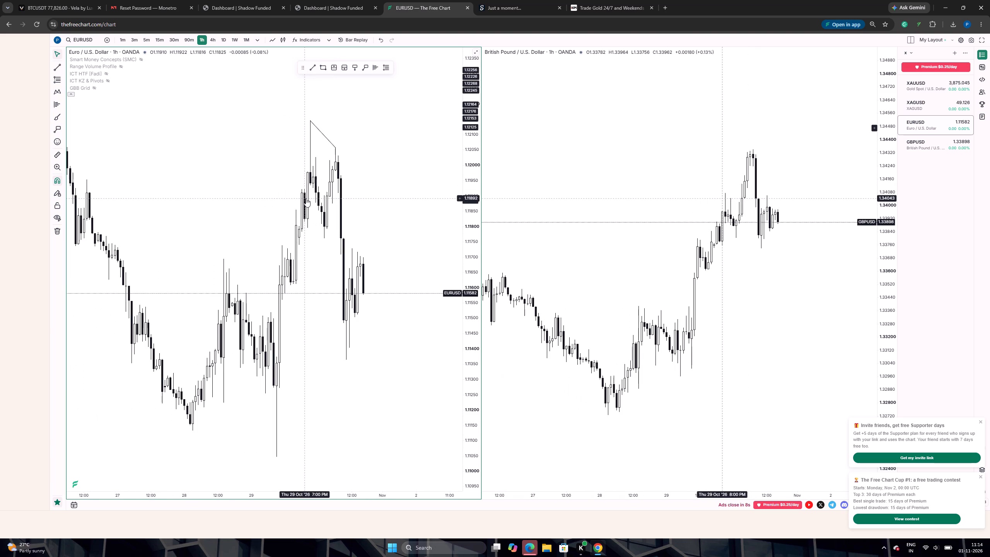
pyautogui.scroll(-3, 306, 198)
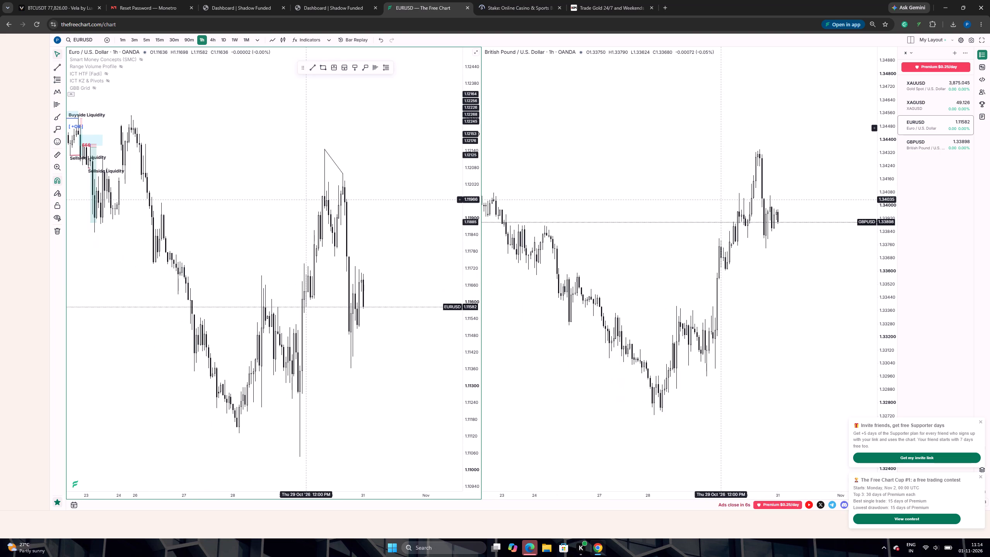
pyautogui.scroll(-2, 306, 200)
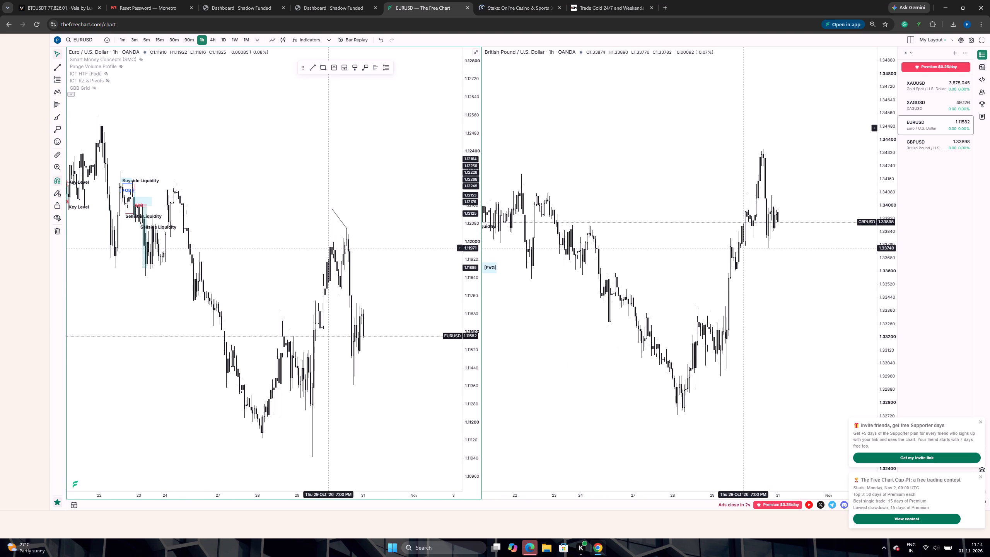
pyautogui.scroll(4, 327, 271)
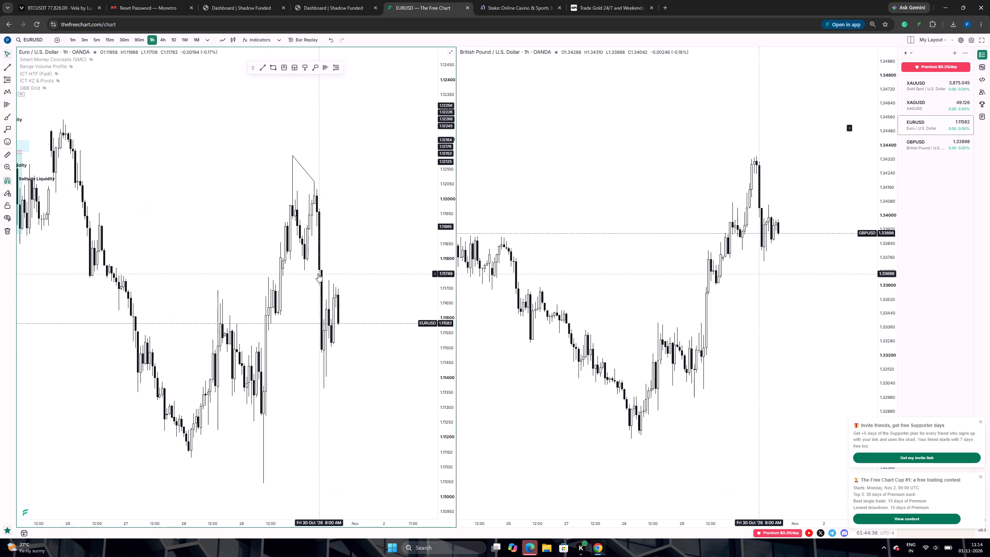
pyautogui.scroll(6, 318, 273)
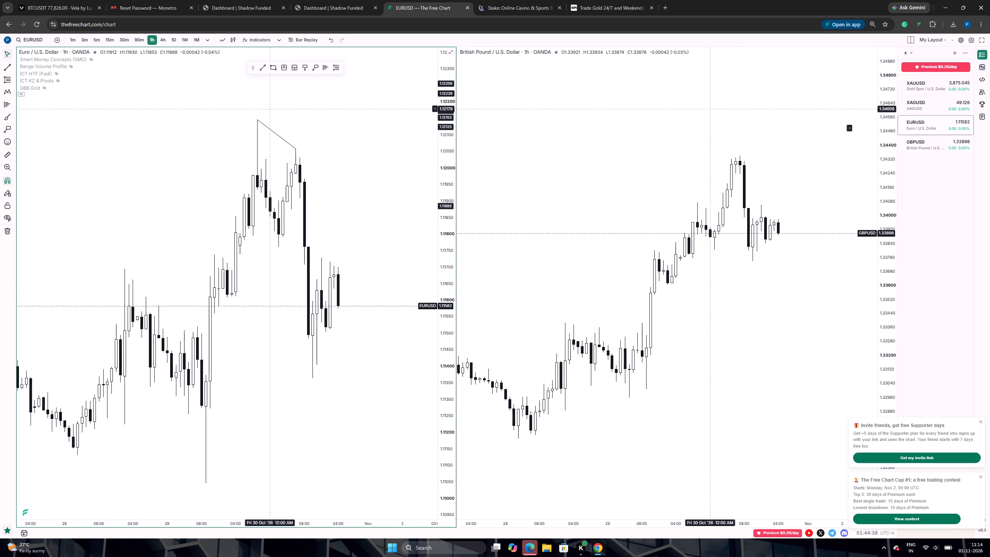
# Draw a rectangle zone on EURUSD between about 1.1171 and 1.1180 across the 30 October drop, extended forward to about 2 November.
pyautogui.click(274, 69)
pyautogui.click(273, 68)
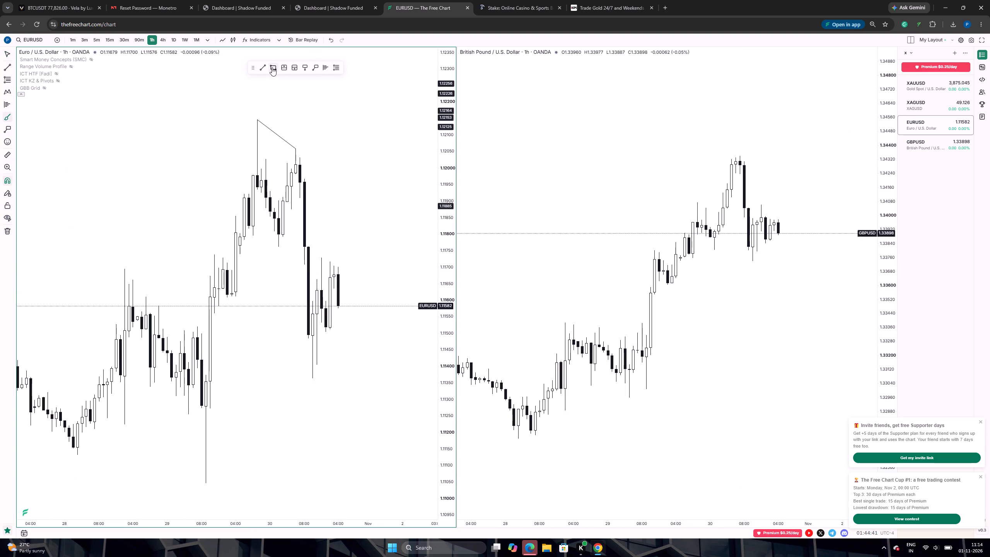
pyautogui.click(274, 68)
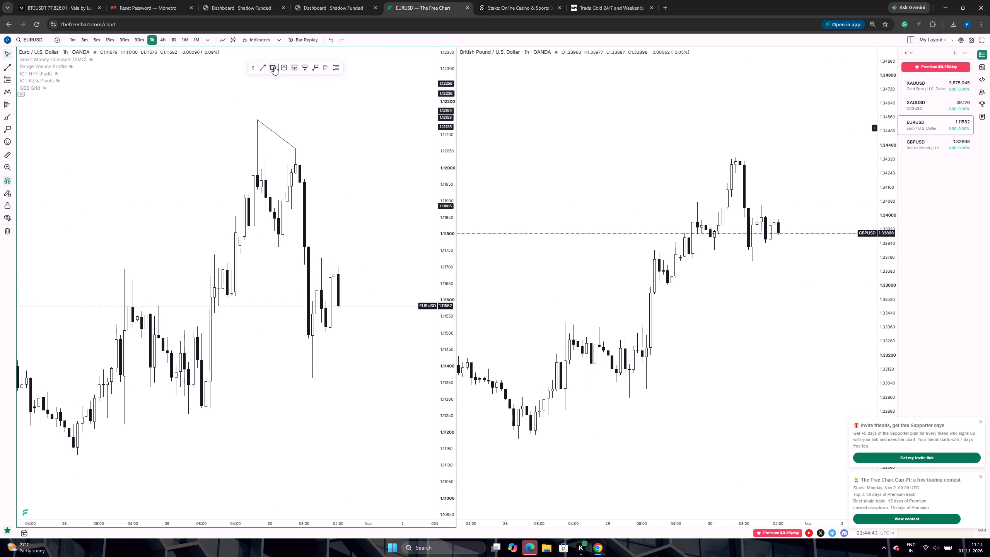
pyautogui.click(270, 65)
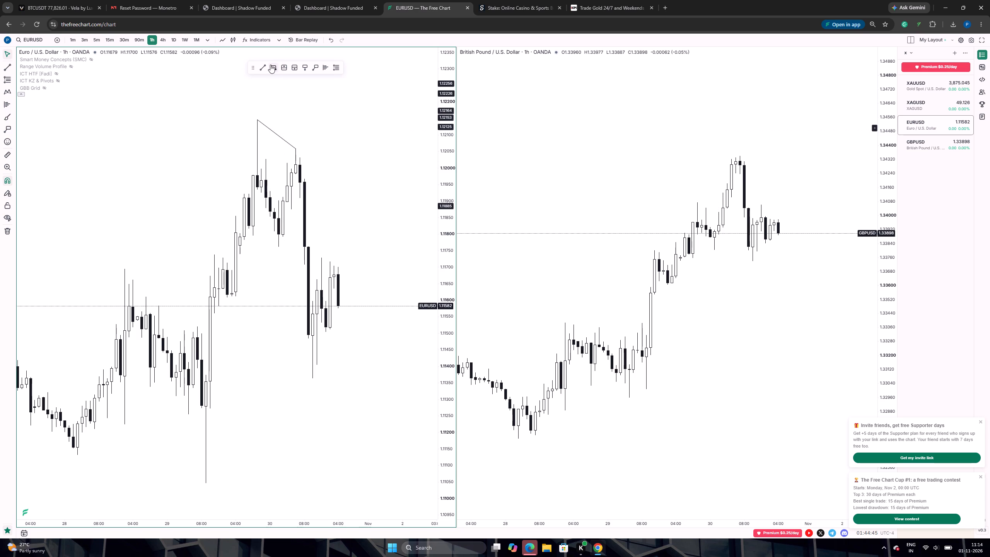
pyautogui.click(275, 69)
pyautogui.click(271, 68)
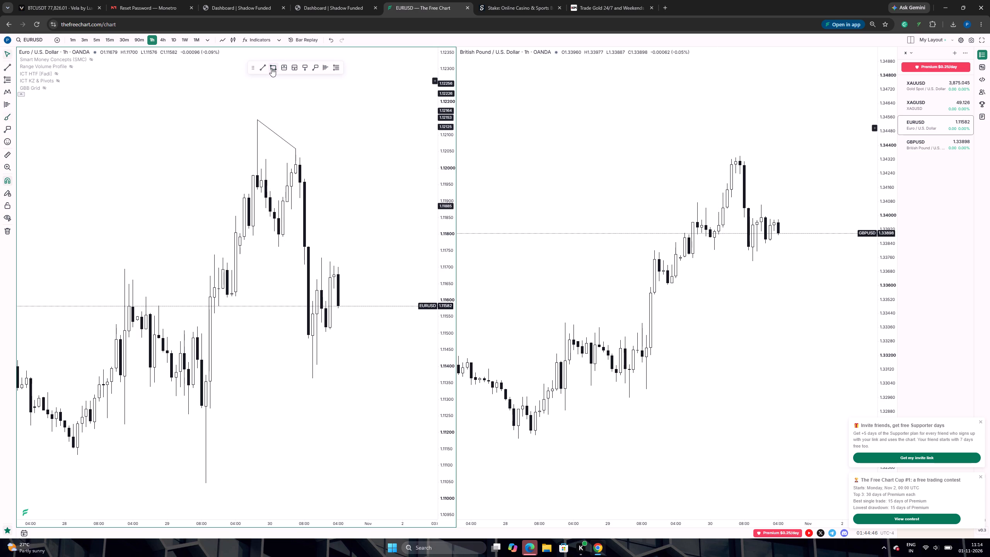
pyautogui.click(274, 66)
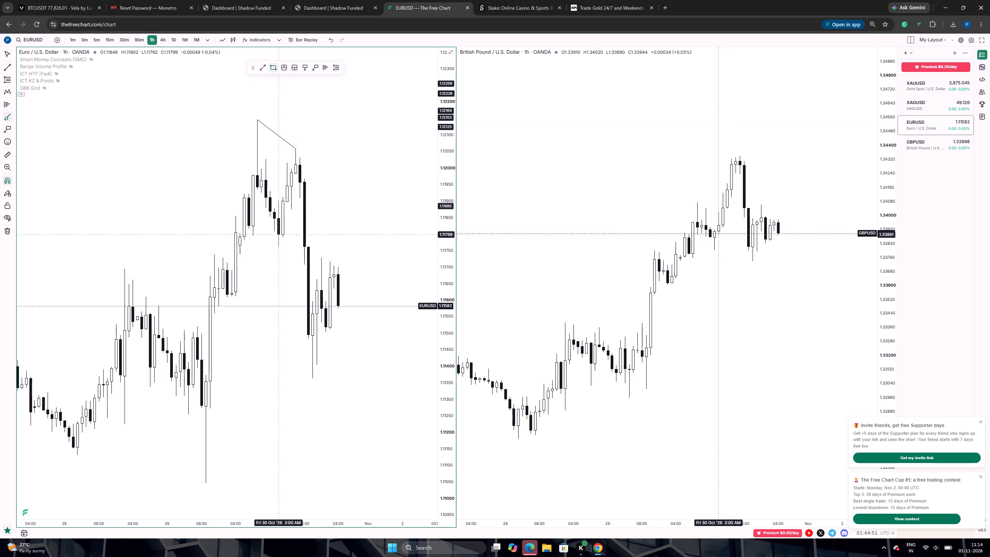
pyautogui.click(304, 263)
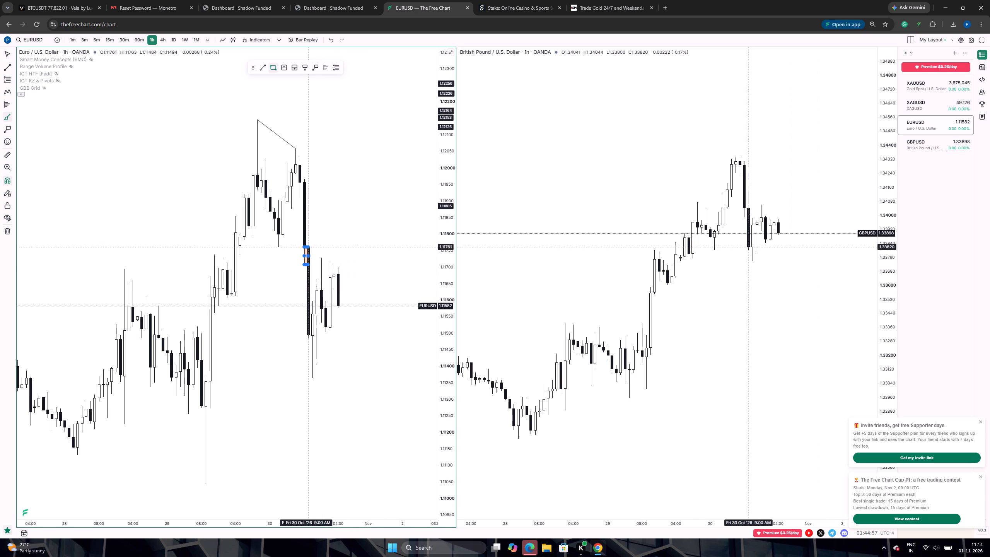
pyautogui.click(280, 236)
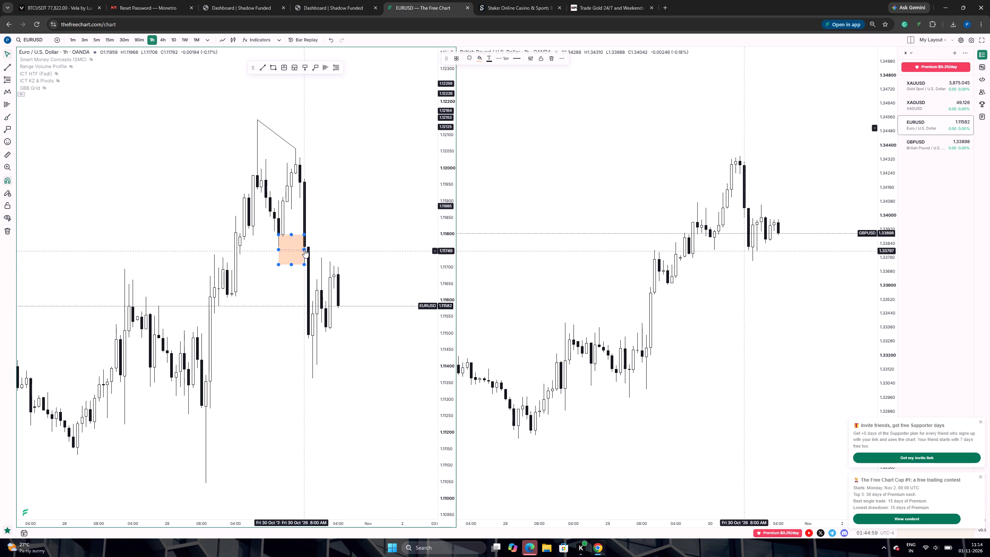
pyautogui.moveTo(304, 249); pyautogui.dragTo(382, 248)
pyautogui.click(379, 275)
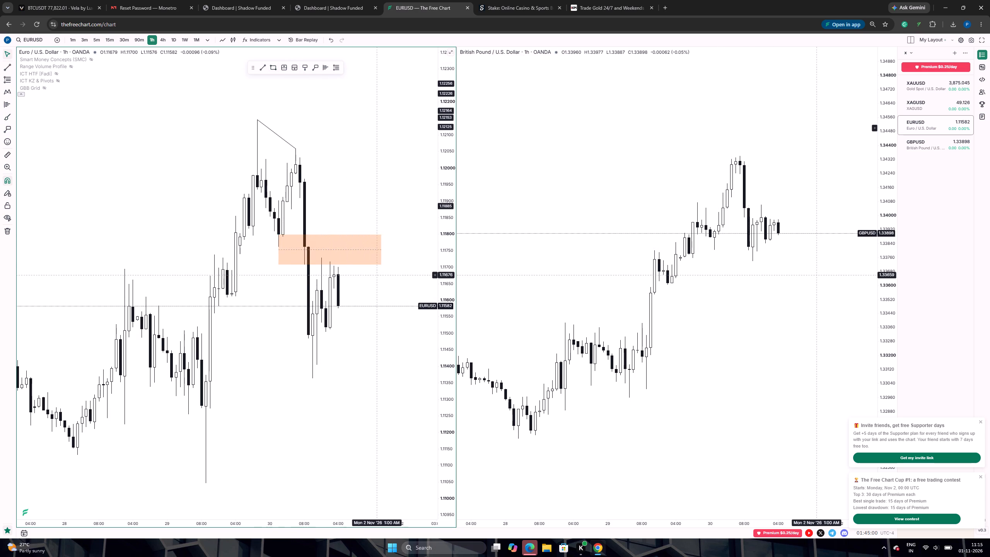
# Switch the EURUSD and GBPUSD charts to the 4-hour timeframe.
pyautogui.moveTo(381, 286); pyautogui.dragTo(366, 270)
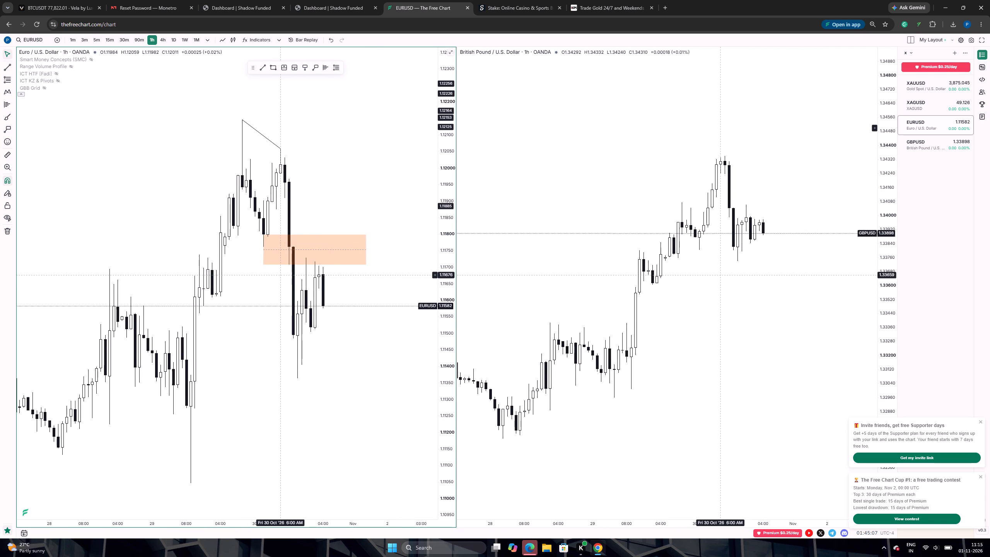
pyautogui.moveTo(279, 317); pyautogui.dragTo(295, 301)
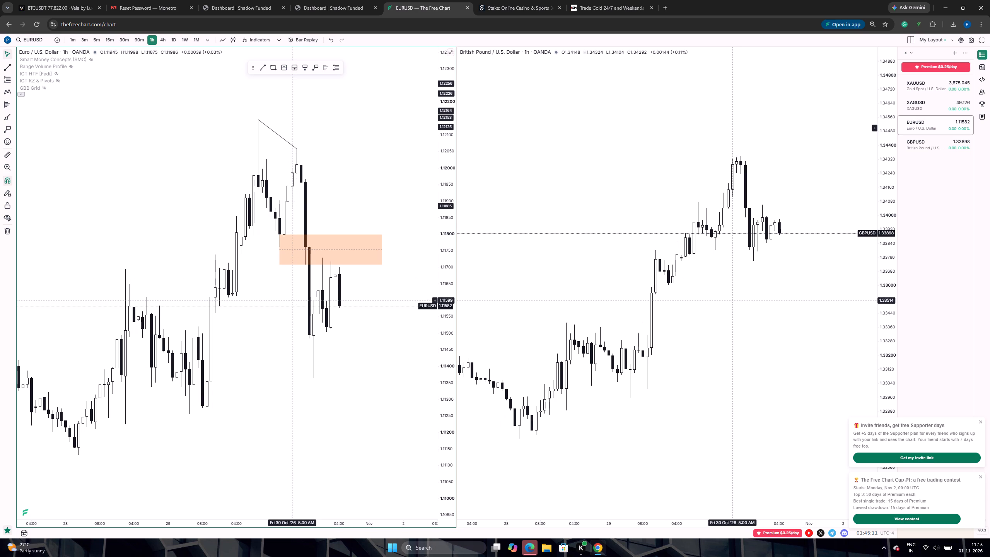
pyautogui.scroll(-5, 291, 300)
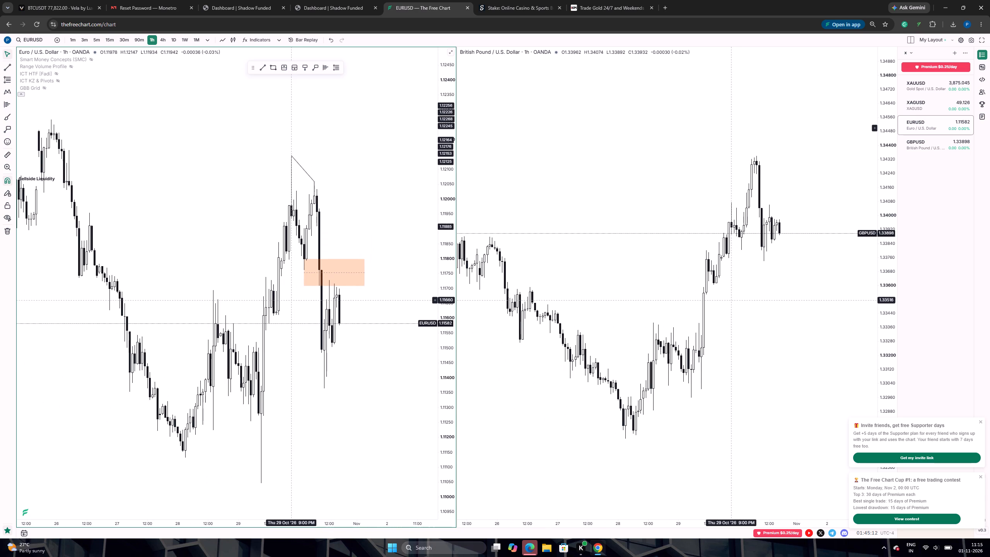
pyautogui.scroll(-3, 290, 300)
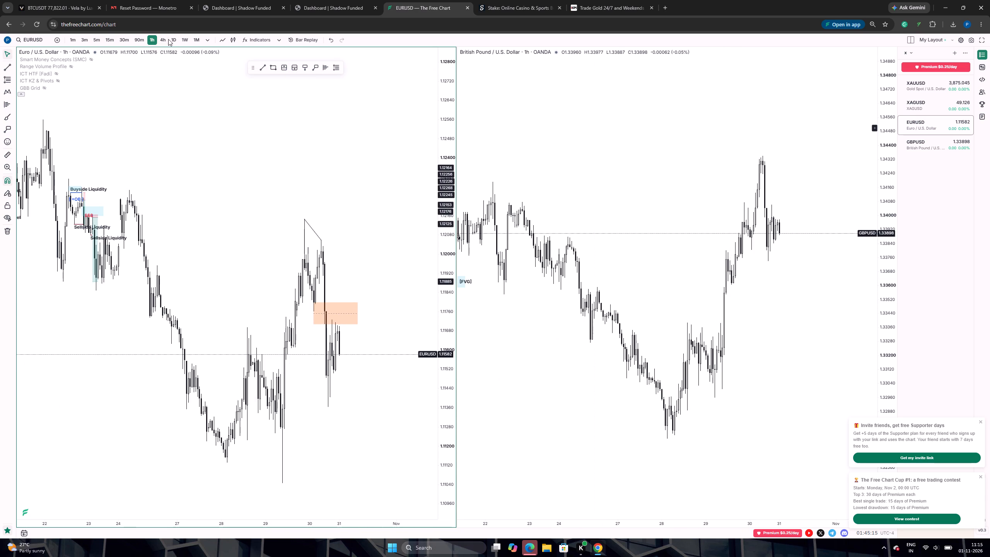
pyautogui.click(165, 40)
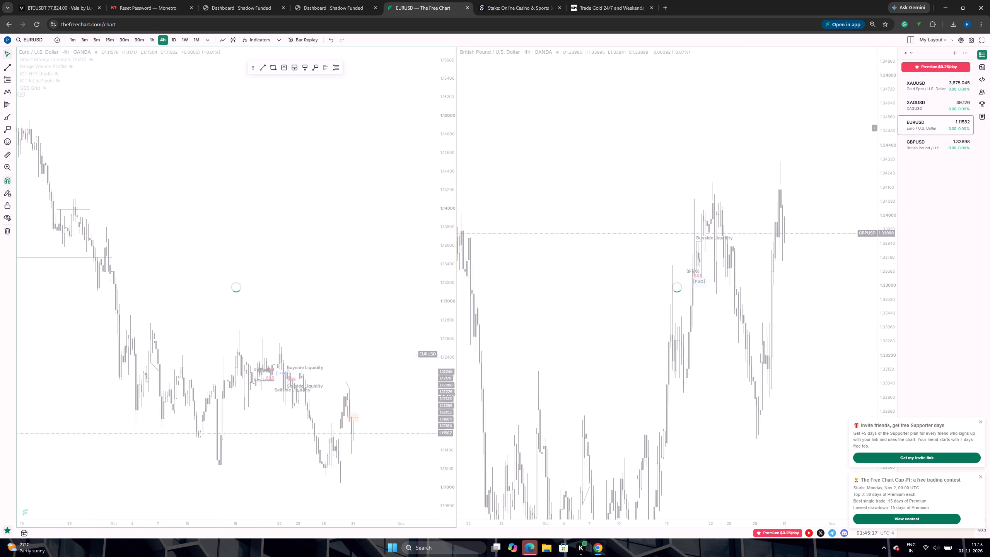
pyautogui.scroll(13, 290, 236)
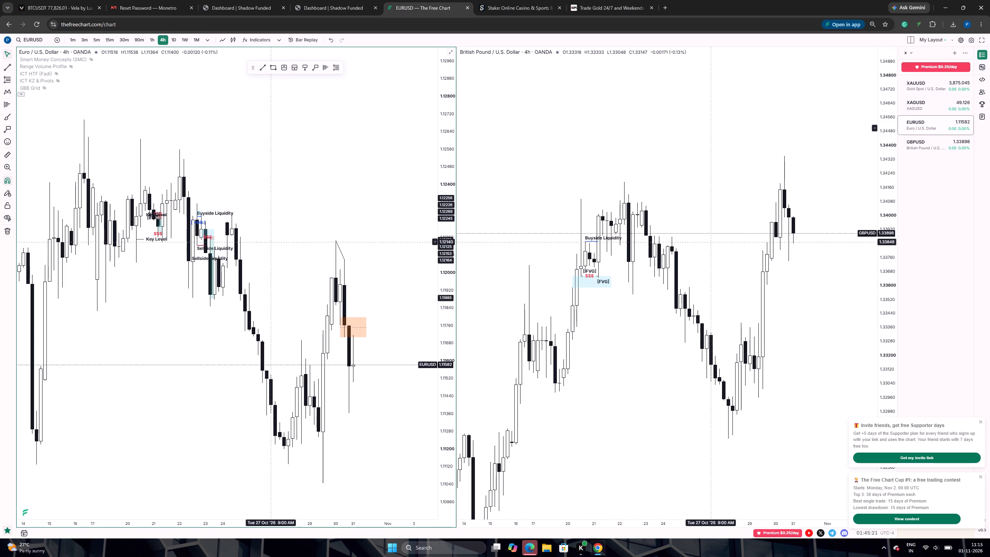
pyautogui.scroll(2, 254, 259)
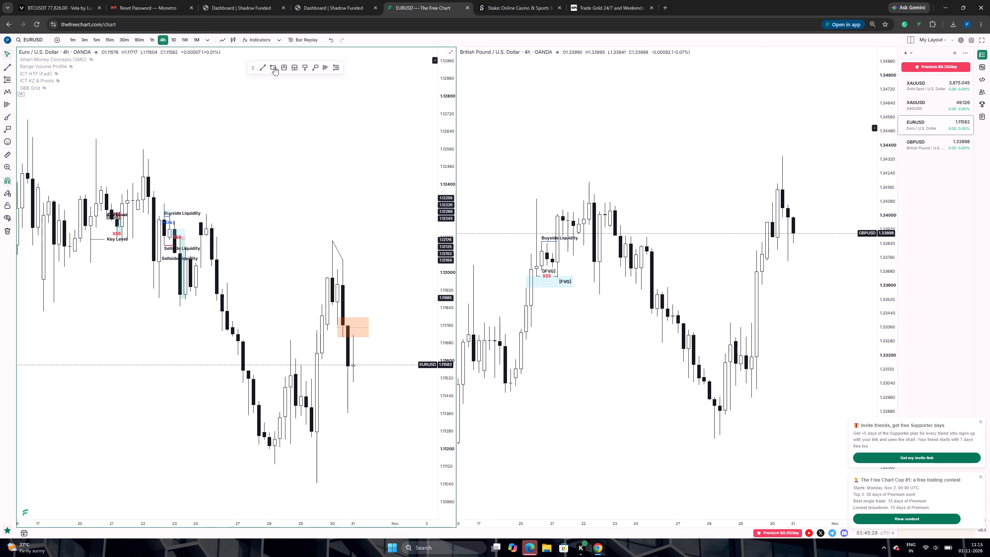
# Draw a trend line on EURUSD from the 25 October 9:00 PM high to the 29 October 9:00 PM high.
pyautogui.click(265, 70)
pyautogui.click(264, 67)
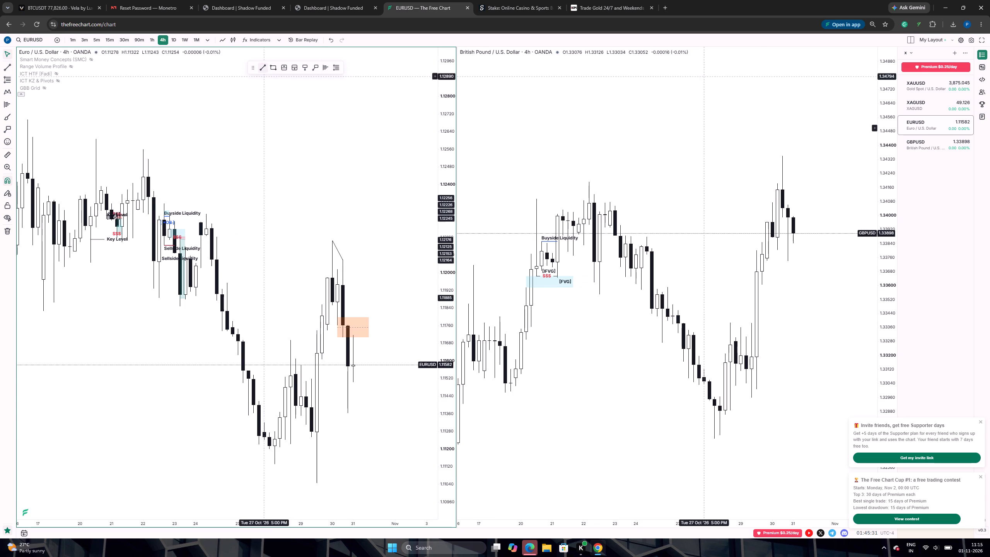
pyautogui.click(262, 66)
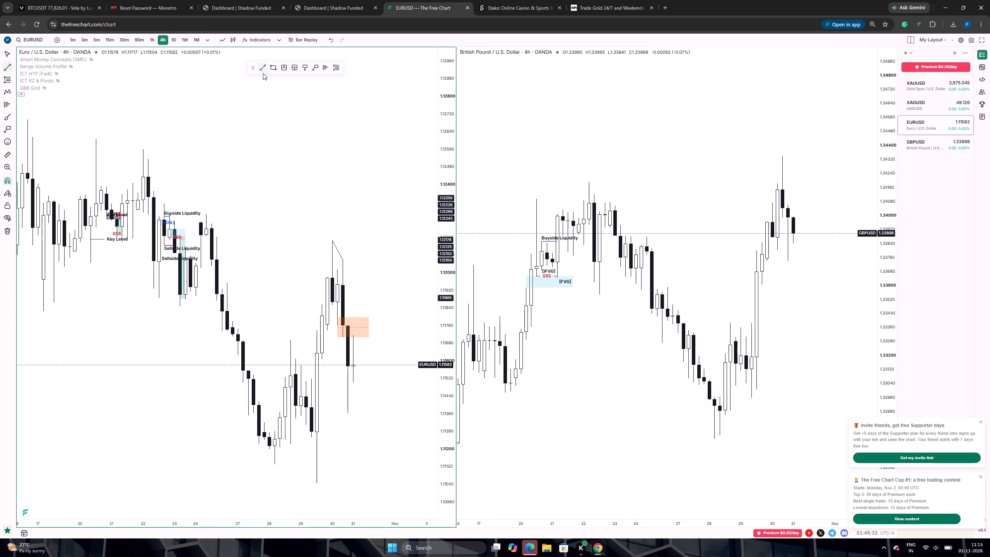
pyautogui.click(207, 215)
pyautogui.click(331, 243)
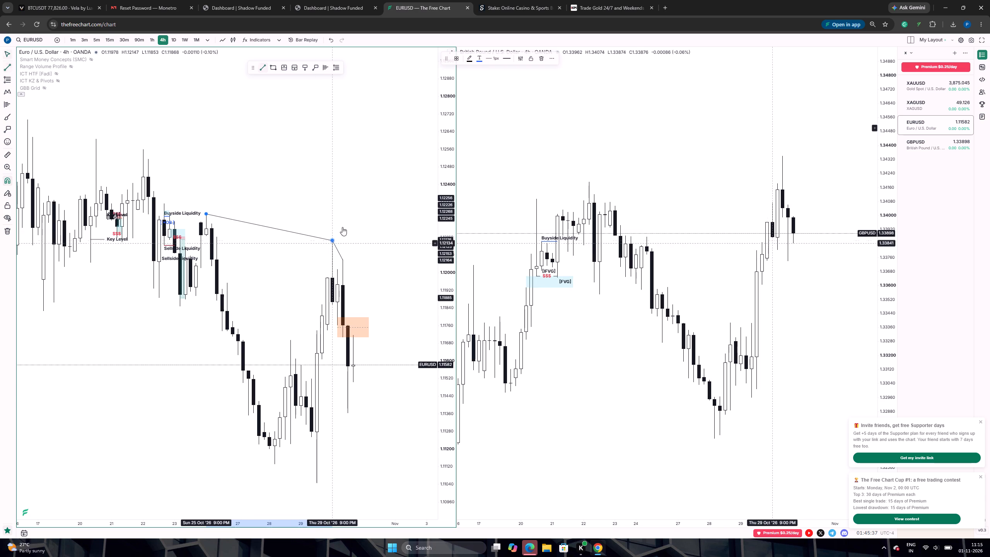
pyautogui.click(354, 183)
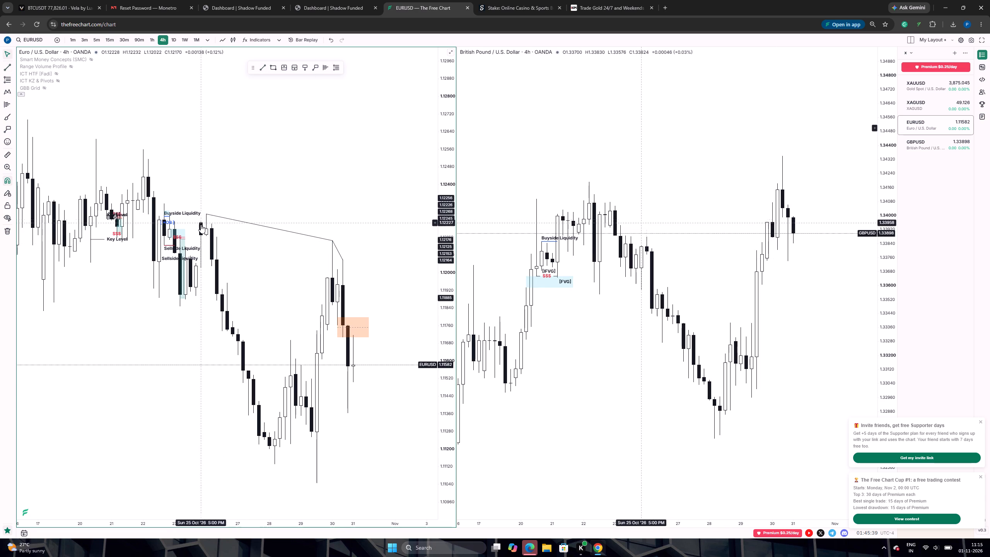
# Examine EURUSD and GBPUSD on the daily timeframe, then again on the 4-hour timeframe.
pyautogui.moveTo(273, 254); pyautogui.dragTo(261, 248)
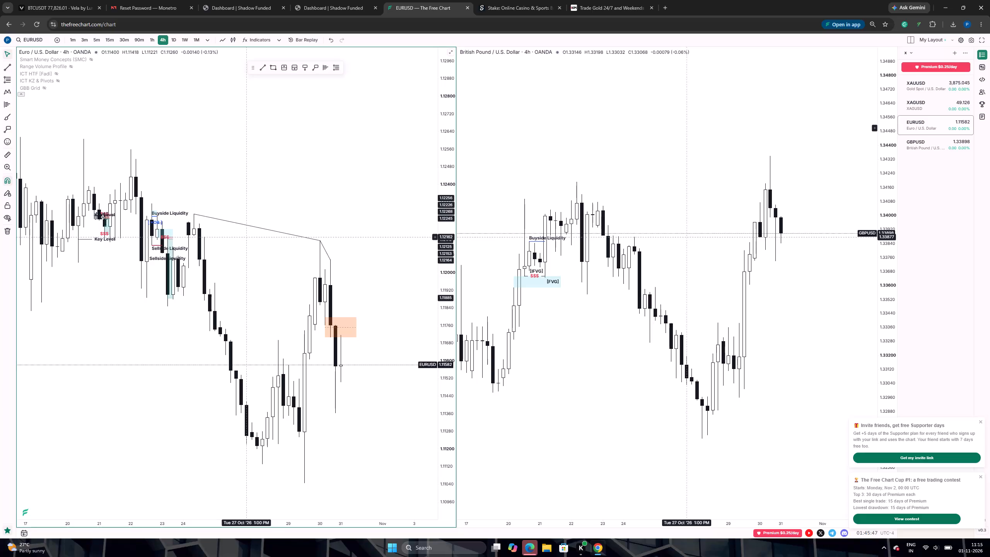
pyautogui.click(174, 43)
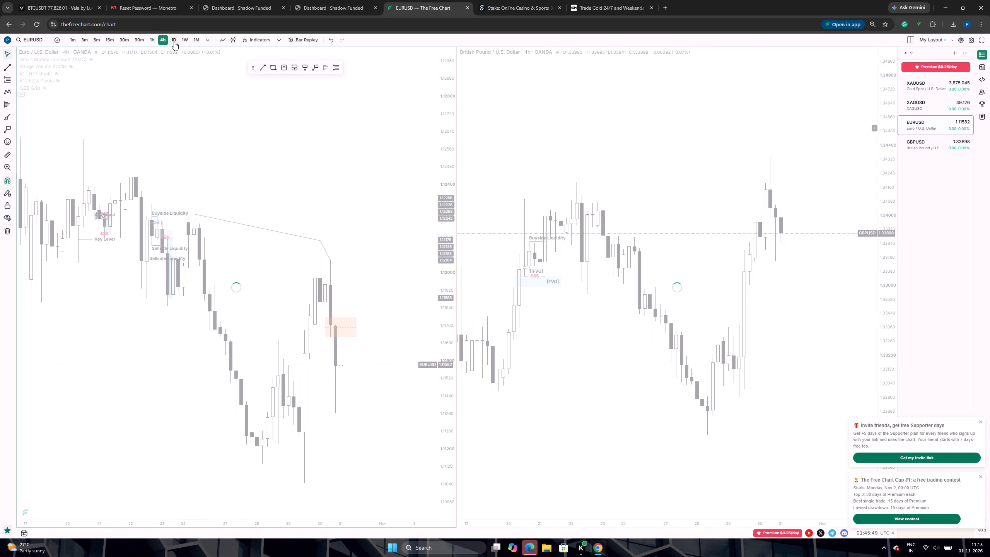
pyautogui.scroll(4, 309, 260)
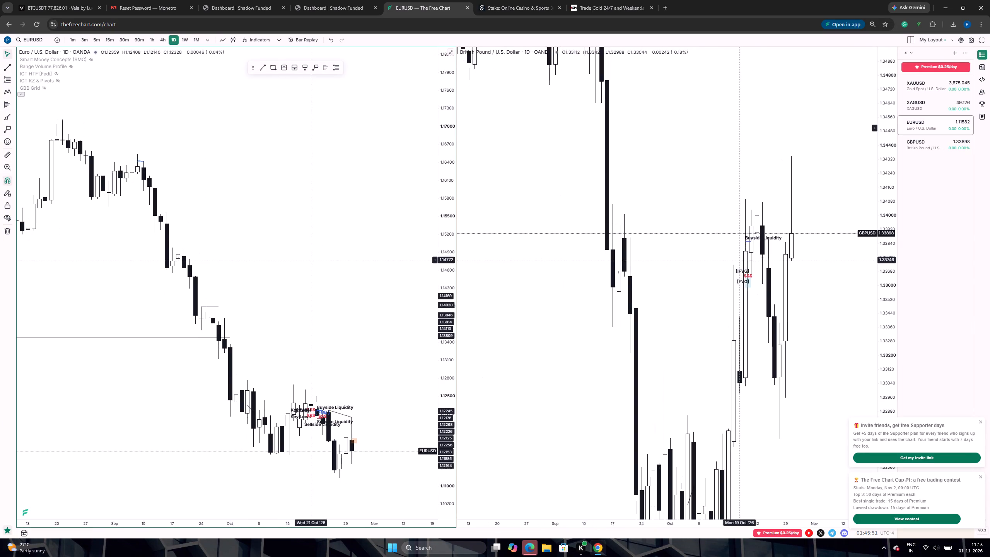
pyautogui.scroll(7, 309, 260)
pyautogui.scroll(1, 249, 167)
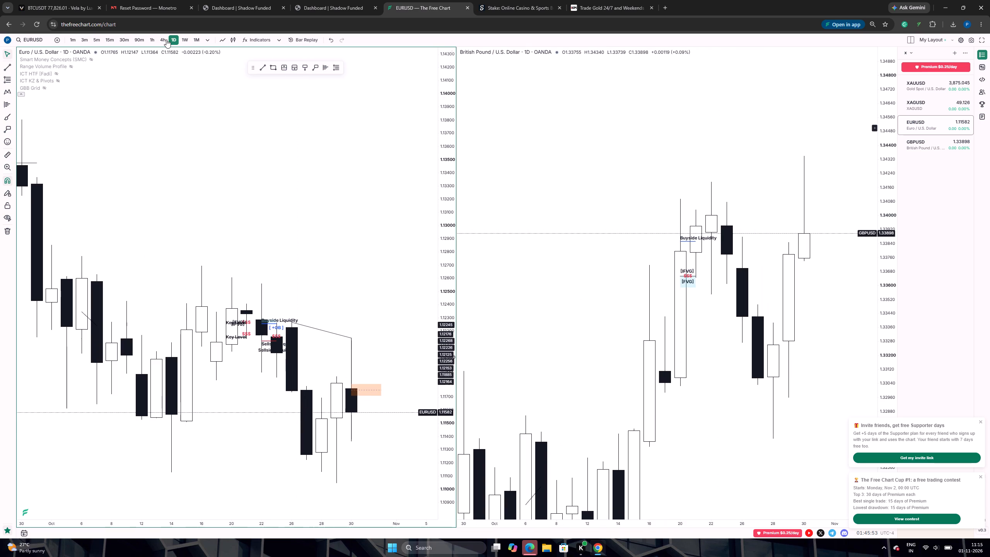
pyautogui.click(166, 39)
pyautogui.scroll(-3, 218, 145)
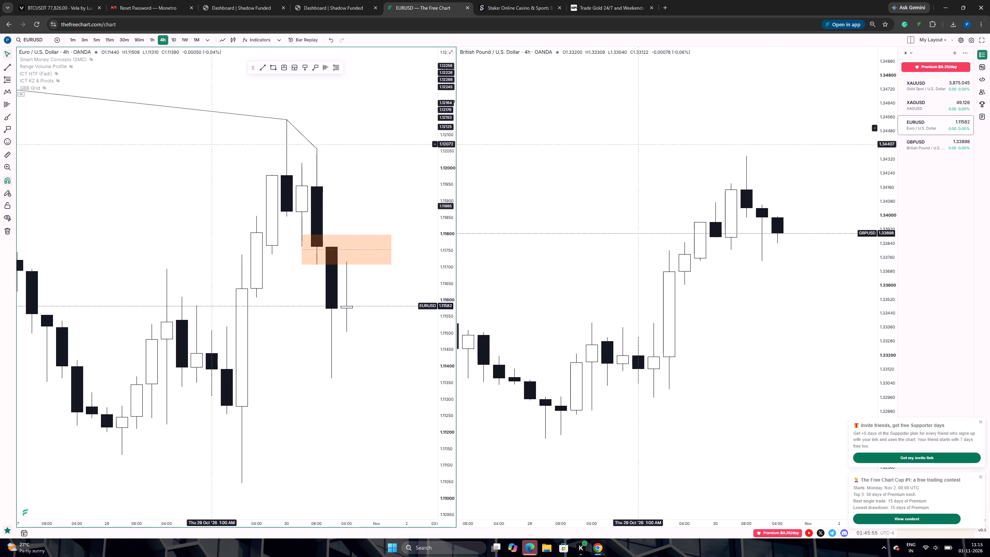
pyautogui.scroll(-1, 227, 161)
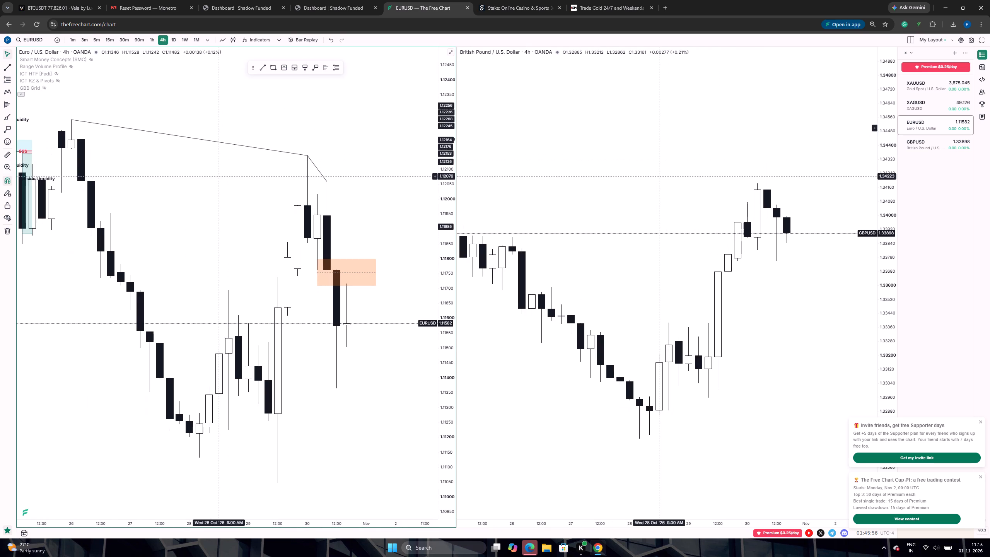
pyautogui.scroll(-1, 221, 179)
# Return both charts to the 1-hour timeframe and check the EURUSD trend lines against price since late October.
pyautogui.click(151, 38)
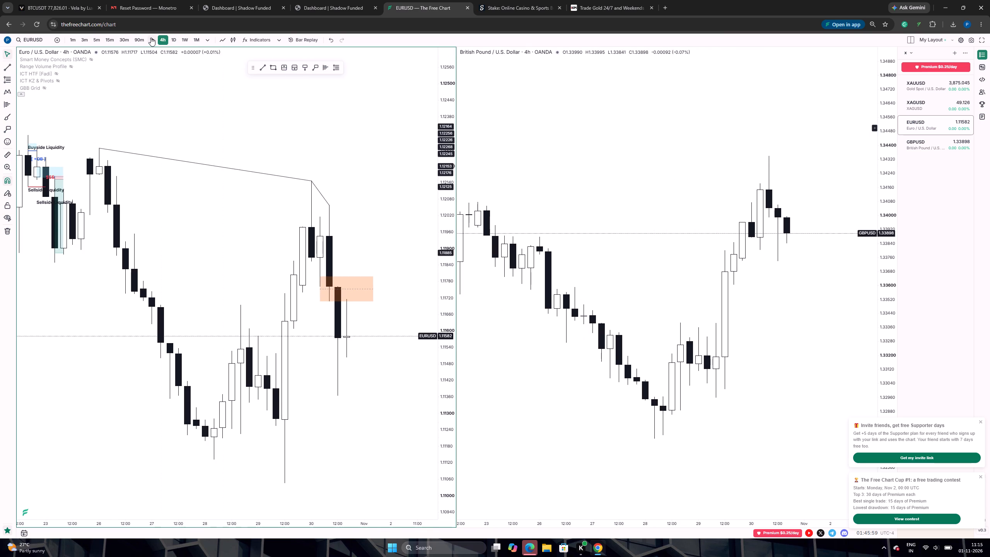
pyautogui.scroll(-5, 178, 103)
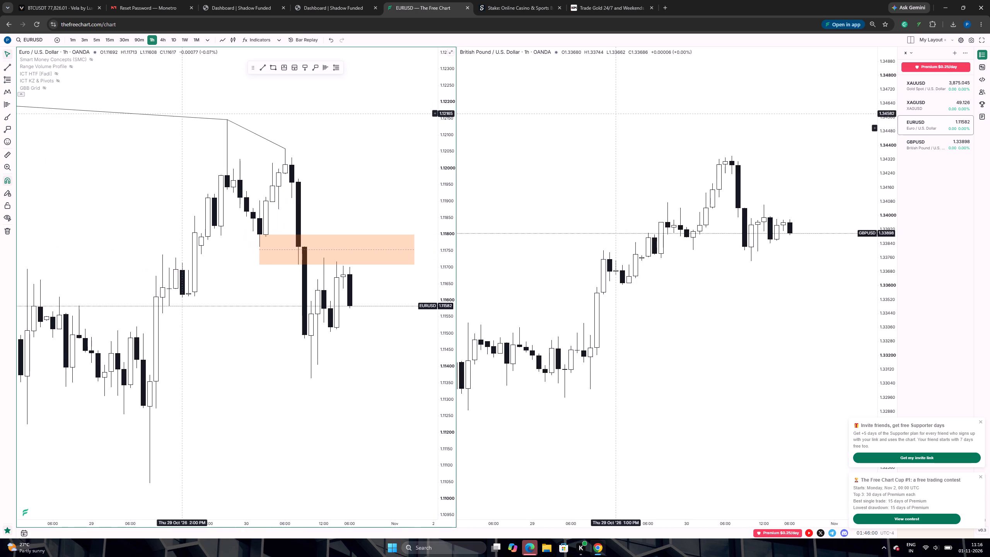
pyautogui.scroll(-5, 180, 114)
pyautogui.moveTo(184, 189); pyautogui.dragTo(227, 188)
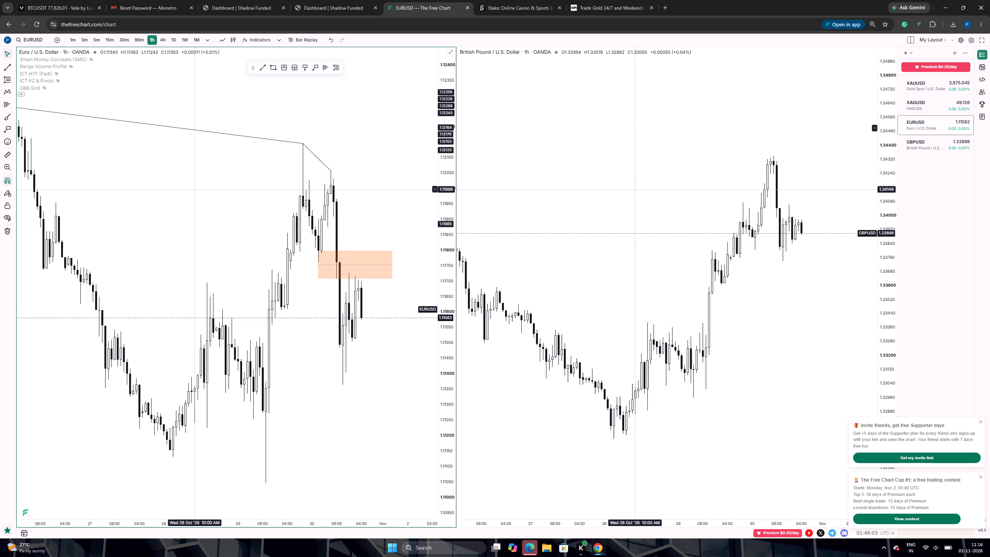
pyautogui.moveTo(227, 188); pyautogui.dragTo(236, 188)
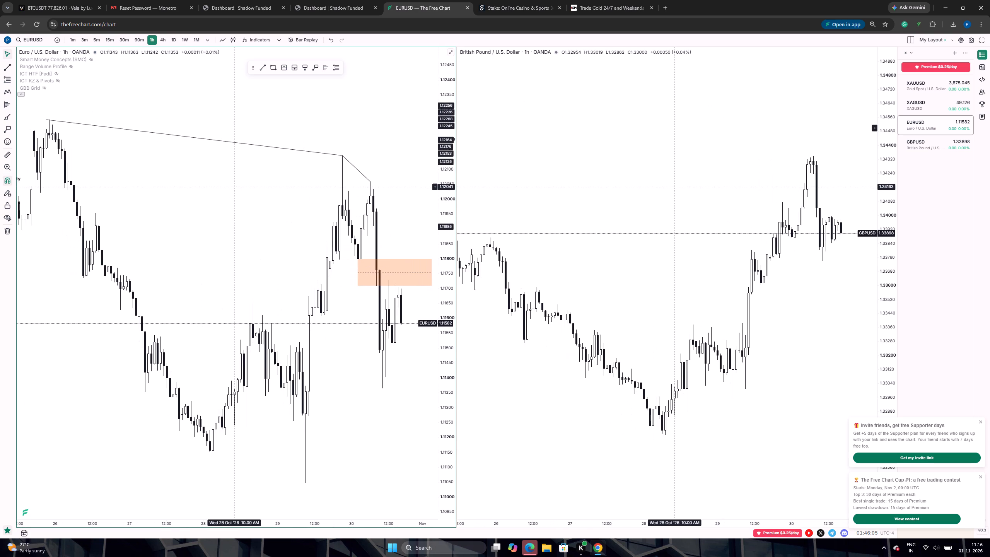
pyautogui.scroll(-1, 236, 150)
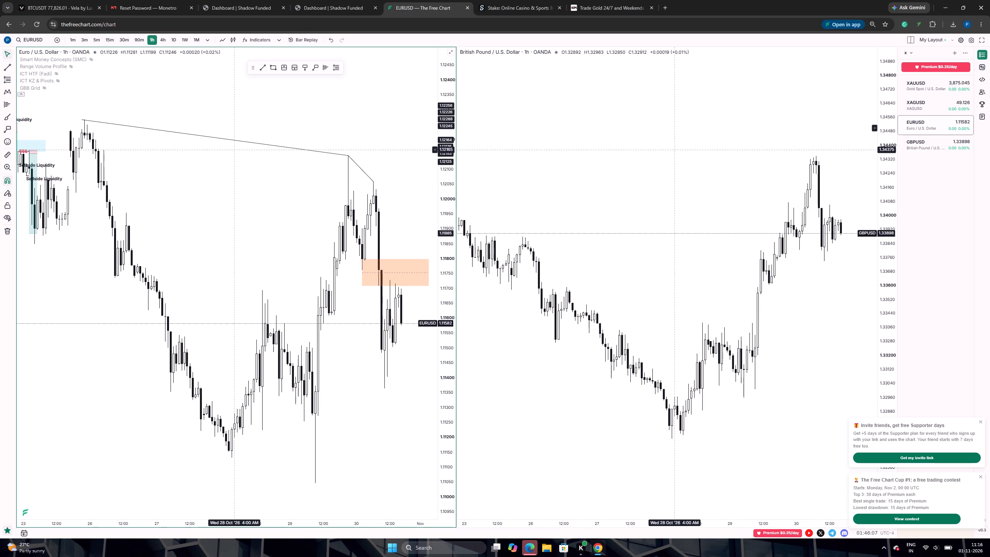
pyautogui.scroll(-1, 236, 150)
pyautogui.scroll(10, 235, 151)
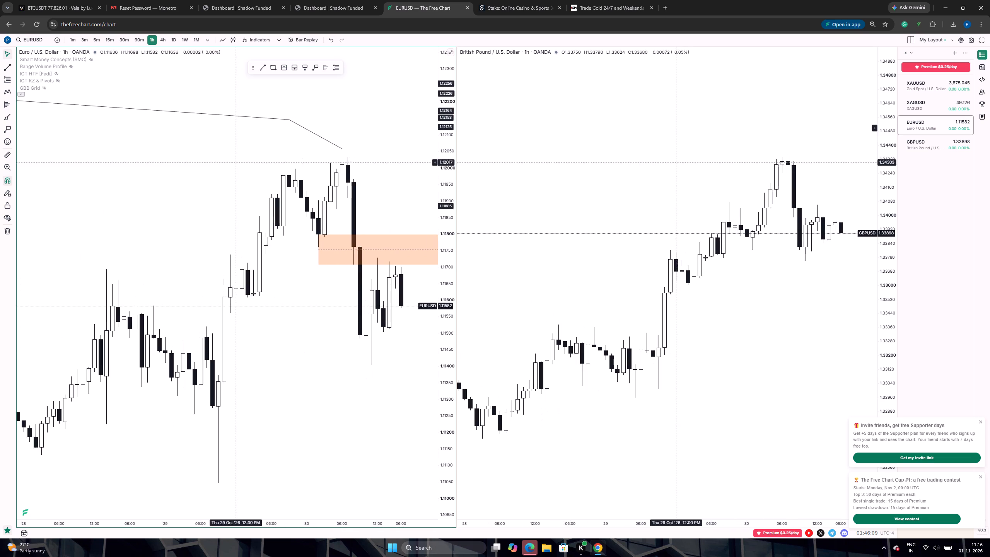
# Reshape the EURUSD rectangle zone to span about 1.1169 to 1.1174, starting at 29 October 3:00 PM.
pyautogui.moveTo(256, 174); pyautogui.dragTo(169, 159)
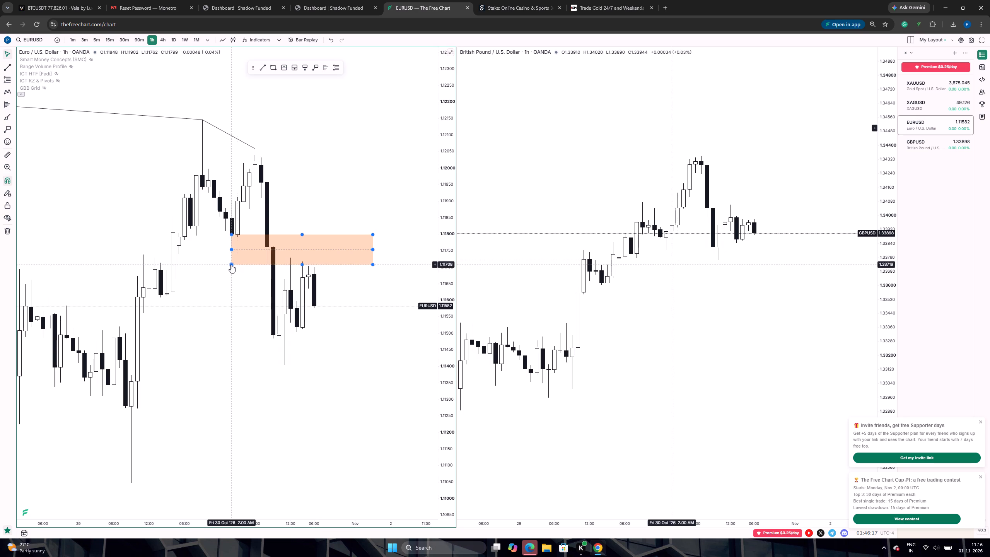
pyautogui.moveTo(230, 265); pyautogui.dragTo(170, 270)
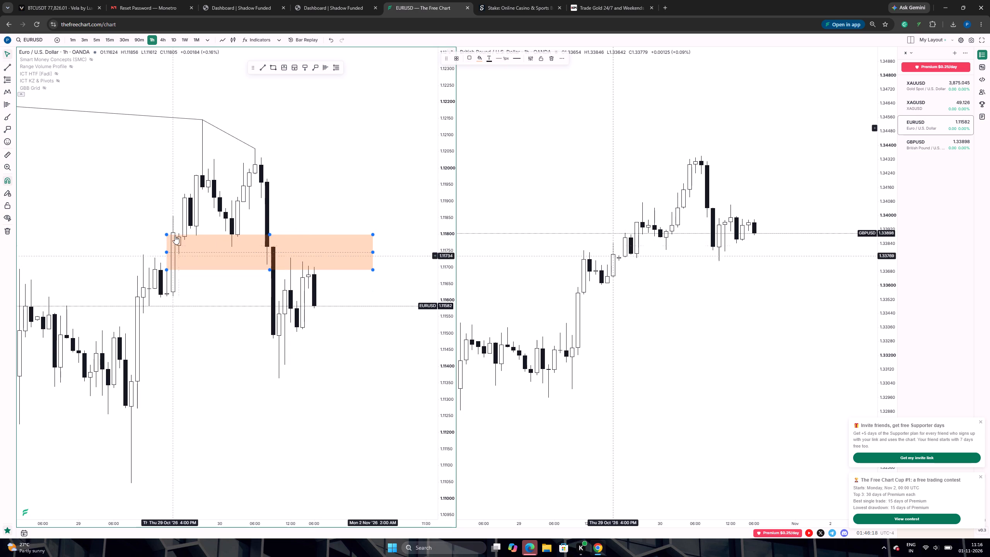
pyautogui.moveTo(167, 233); pyautogui.dragTo(177, 252)
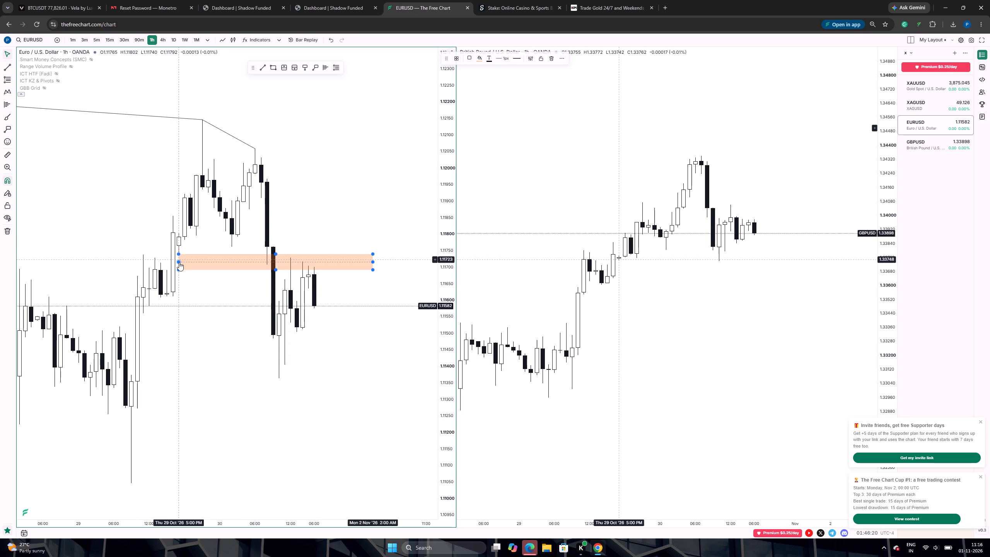
pyautogui.moveTo(179, 262); pyautogui.dragTo(168, 262)
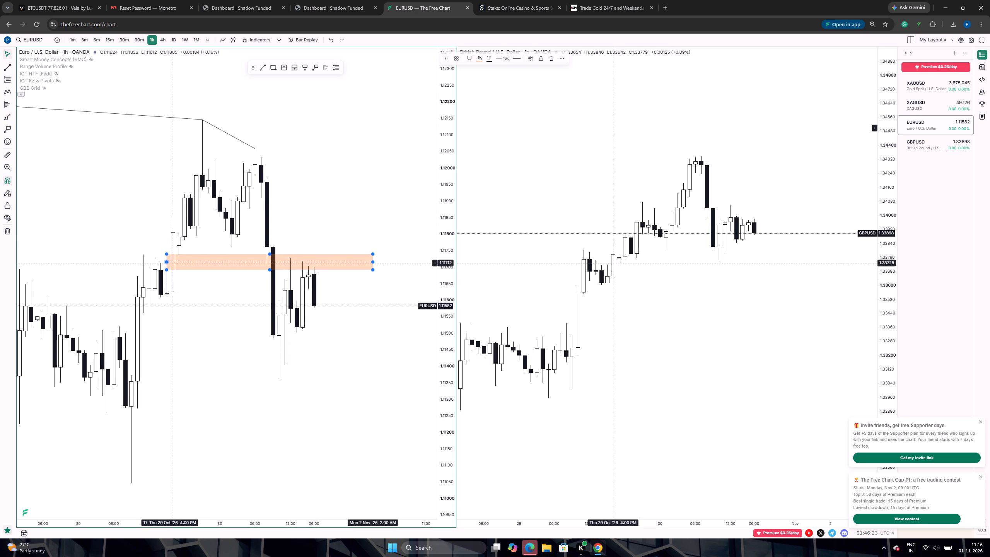
# Apply the IFVG drawing template to the EURUSD rectangle zone.
pyautogui.click(457, 57)
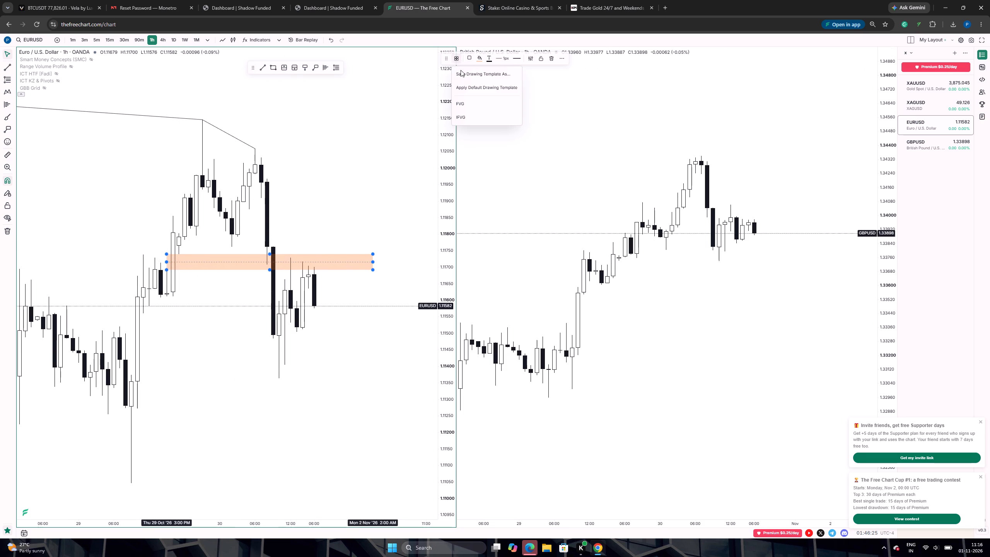
pyautogui.click(463, 119)
pyautogui.moveTo(383, 154); pyautogui.dragTo(379, 154)
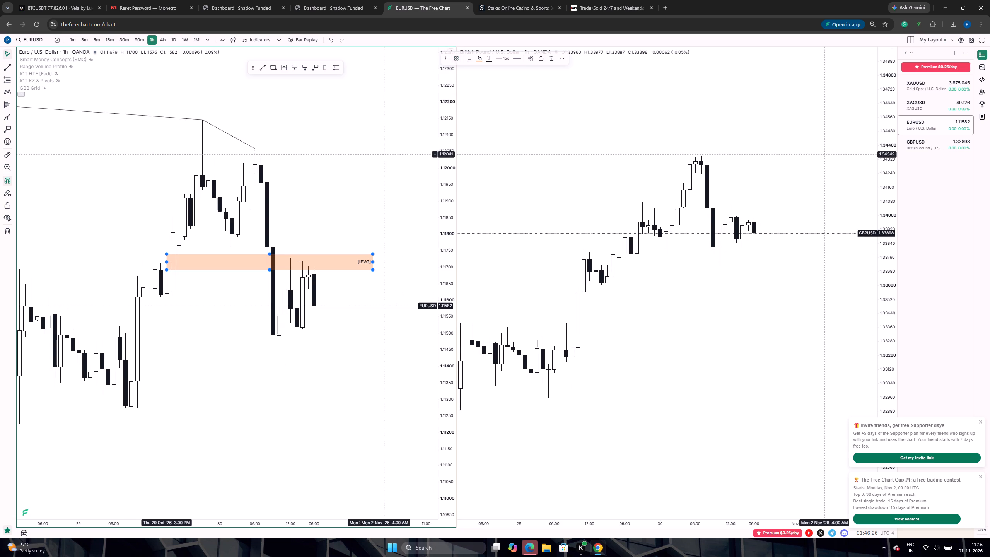
pyautogui.moveTo(379, 154); pyautogui.dragTo(370, 143)
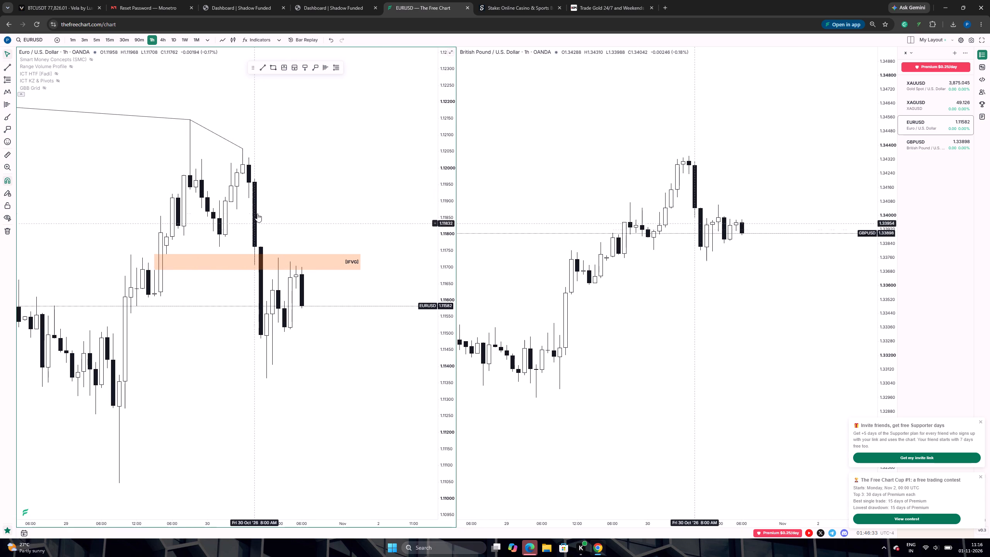
# Switch both charts to the 30-minute timeframe and examine EURUSD price action around the IFVG zone.
pyautogui.click(126, 38)
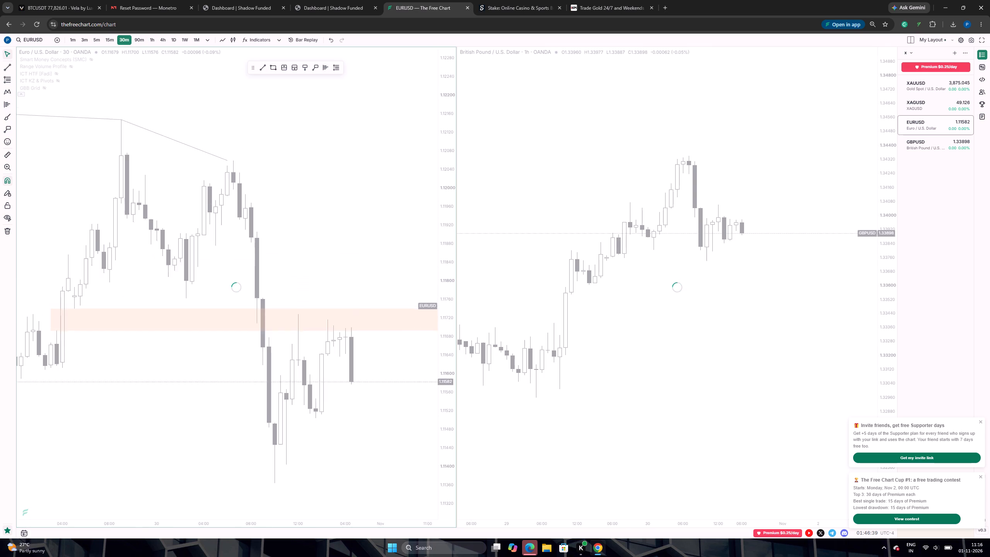
pyautogui.scroll(-5, 260, 159)
pyautogui.moveTo(353, 224); pyautogui.dragTo(312, 212)
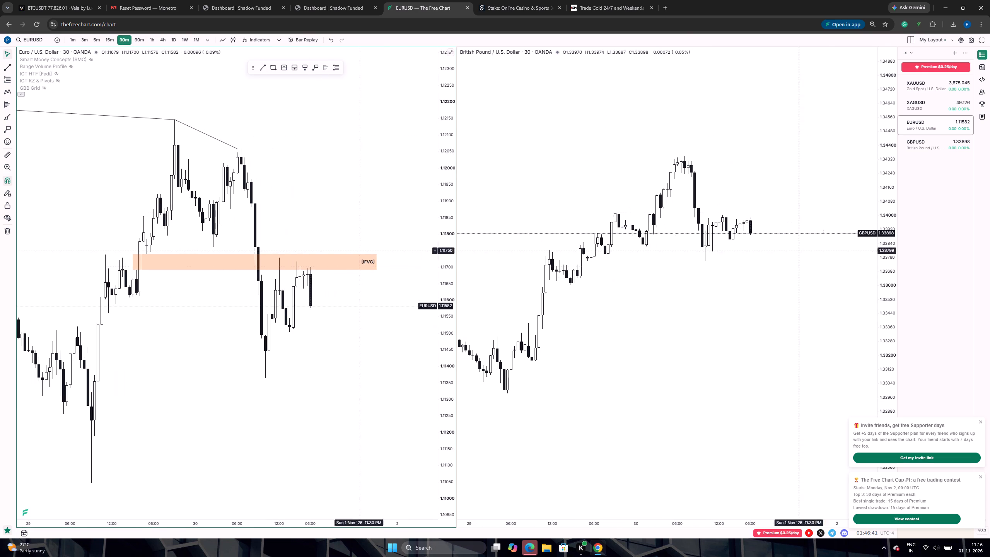
pyautogui.moveTo(441, 294); pyautogui.dragTo(419, 155)
pyautogui.scroll(6, 379, 220)
pyautogui.scroll(2, 375, 283)
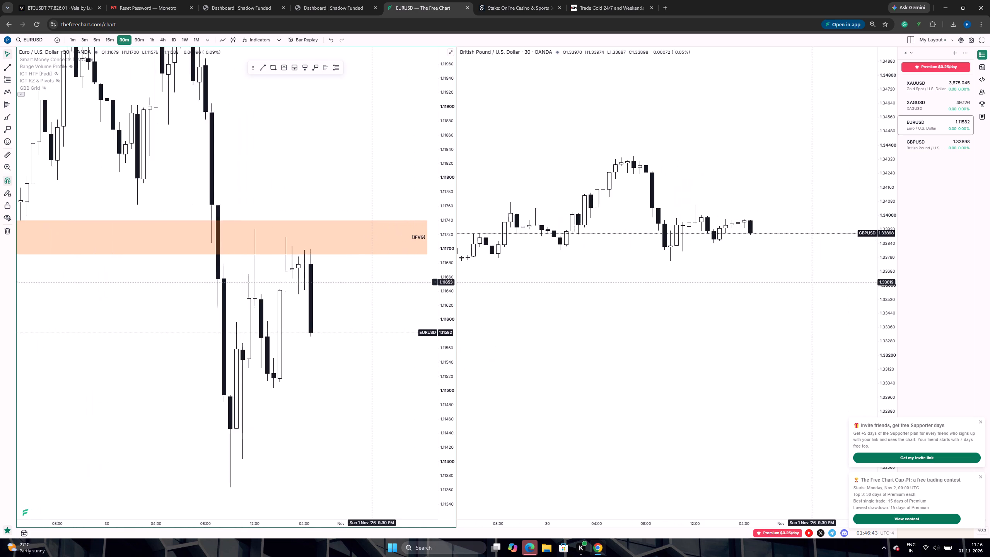
pyautogui.moveTo(369, 287); pyautogui.dragTo(338, 232)
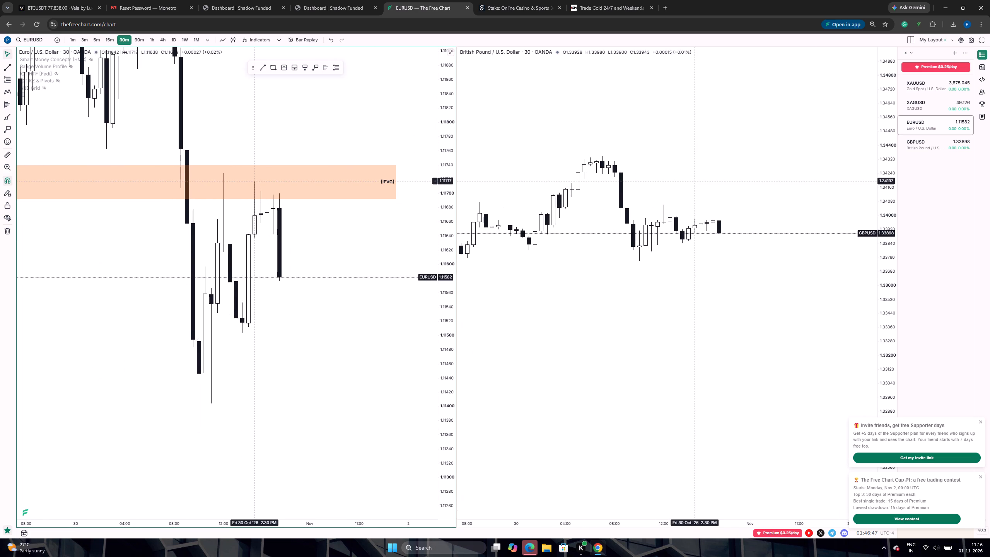
# Switch both charts to the 15-minute timeframe and shorten the EURUSD IFVG zone to end at about 7:15 PM on 1 November.
pyautogui.click(109, 39)
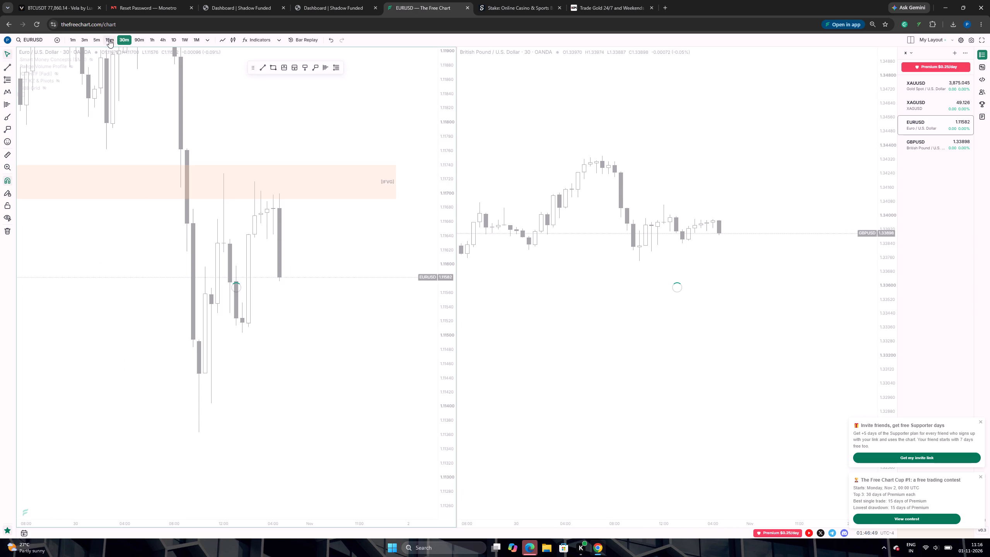
pyautogui.scroll(-4, 314, 228)
pyautogui.moveTo(346, 236); pyautogui.dragTo(268, 235)
pyautogui.moveTo(422, 181); pyautogui.dragTo(349, 182)
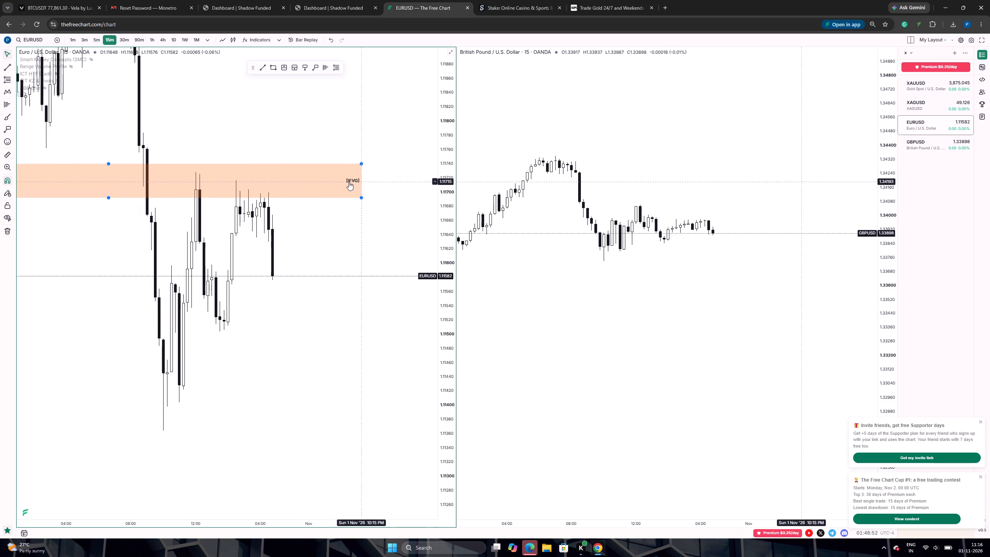
pyautogui.moveTo(349, 182); pyautogui.dragTo(314, 191)
# Draw a EURUSD rectangle zone from about 1.1155 to 1.1158, spanning 30 October 12:30 PM to about 1 November 8:00 PM.
pyautogui.moveTo(304, 223); pyautogui.dragTo(356, 229)
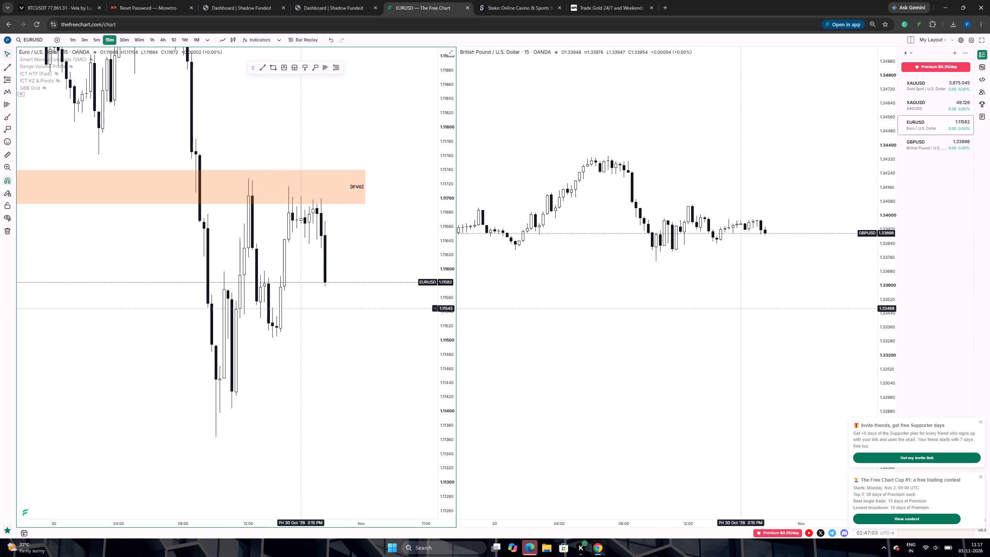
pyautogui.moveTo(300, 308); pyautogui.dragTo(282, 309)
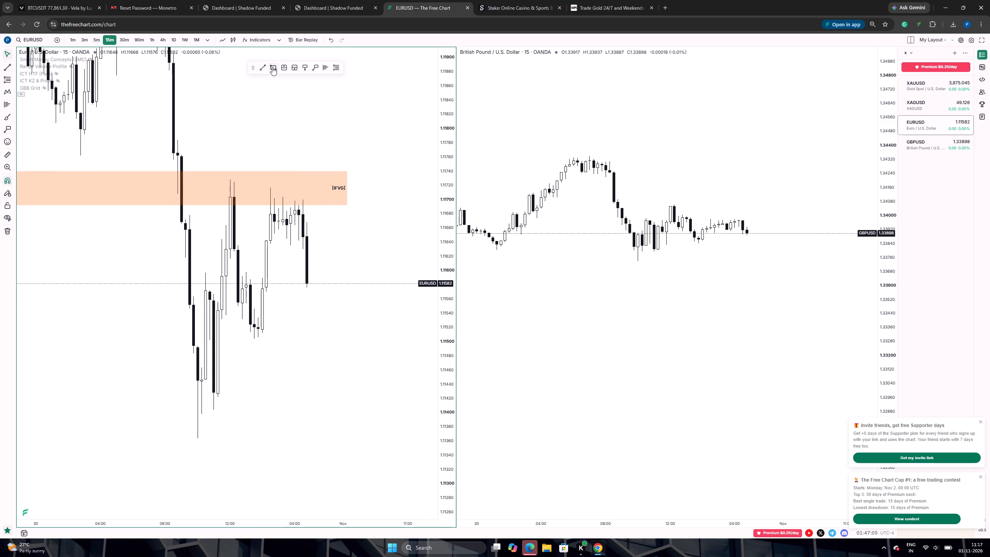
pyautogui.click(272, 67)
pyautogui.click(246, 285)
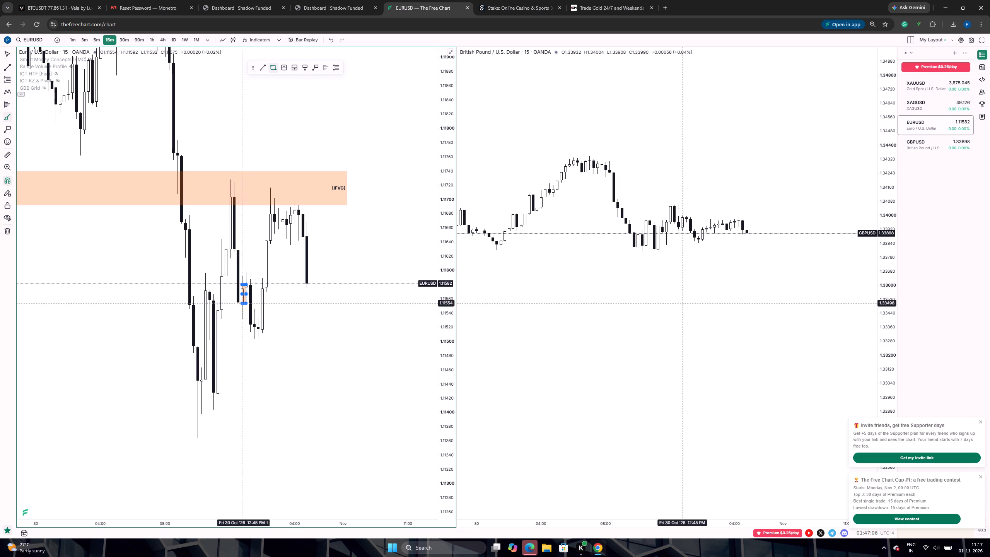
pyautogui.click(238, 304)
pyautogui.moveTo(246, 296); pyautogui.dragTo(334, 296)
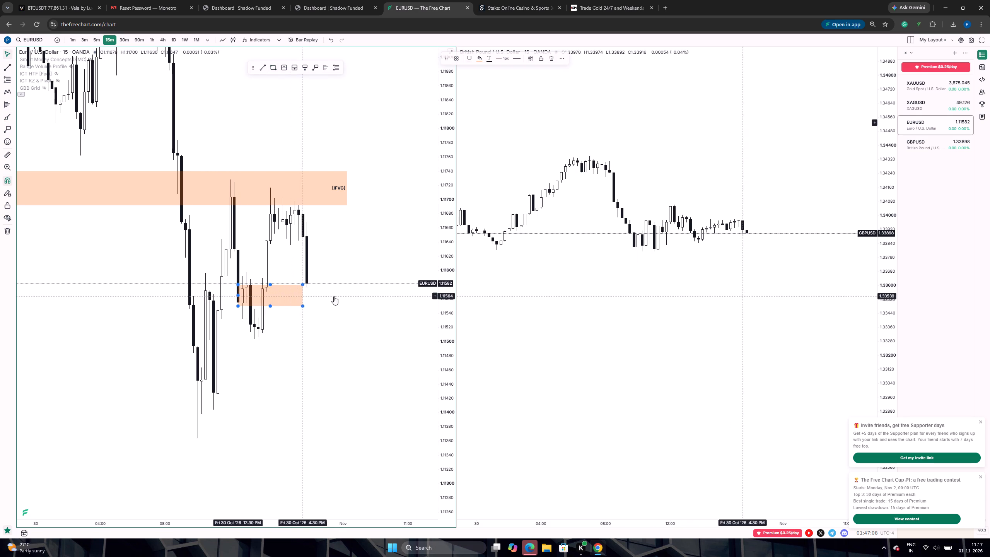
pyautogui.moveTo(334, 296); pyautogui.dragTo(358, 297)
pyautogui.click(356, 250)
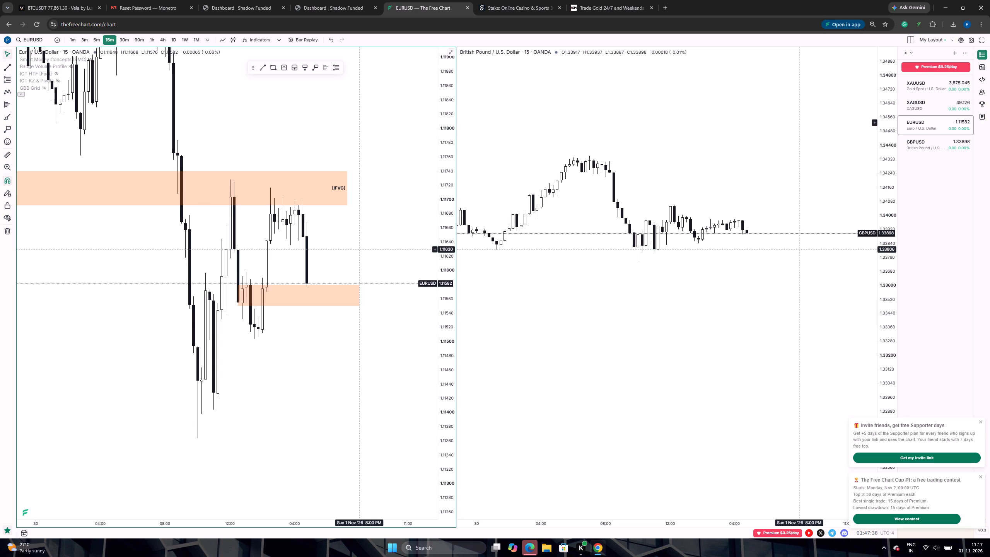
# Examine GBPUSD's 30 October price action in detail and compare it with EURUSD around the marked zones.
pyautogui.moveTo(356, 233); pyautogui.dragTo(343, 233)
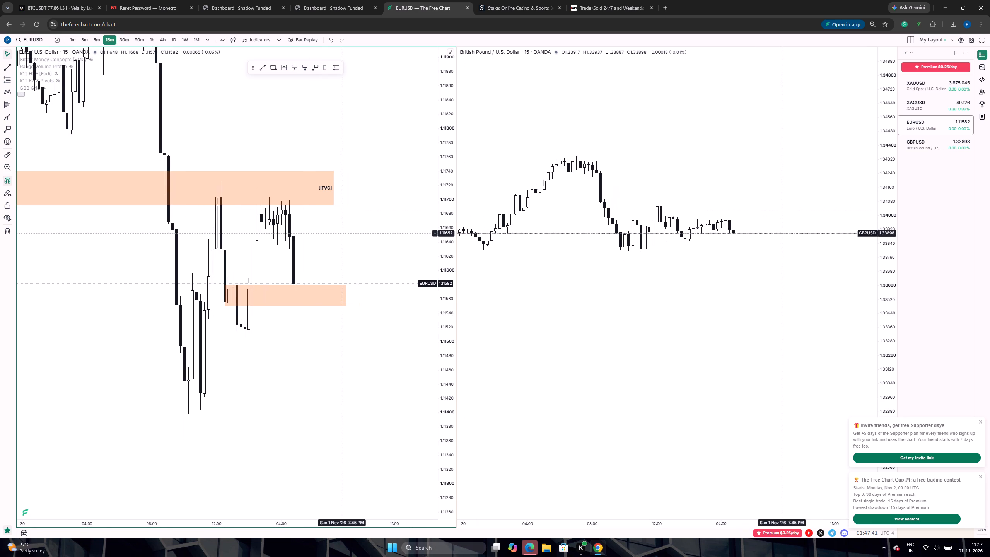
pyautogui.moveTo(893, 311); pyautogui.dragTo(880, 226)
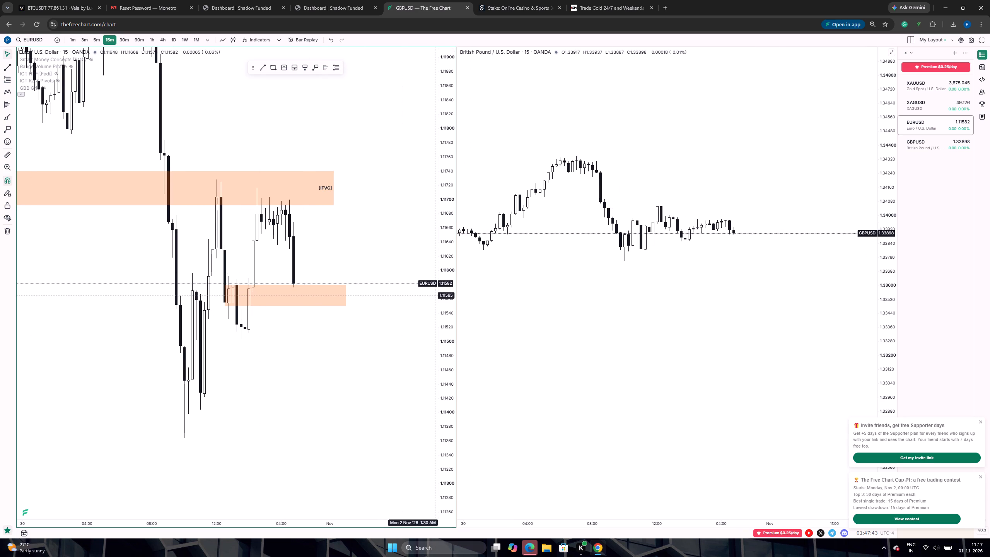
pyautogui.moveTo(880, 226); pyautogui.dragTo(853, 80)
pyautogui.moveTo(802, 123); pyautogui.dragTo(763, 365)
pyautogui.scroll(1, 708, 298)
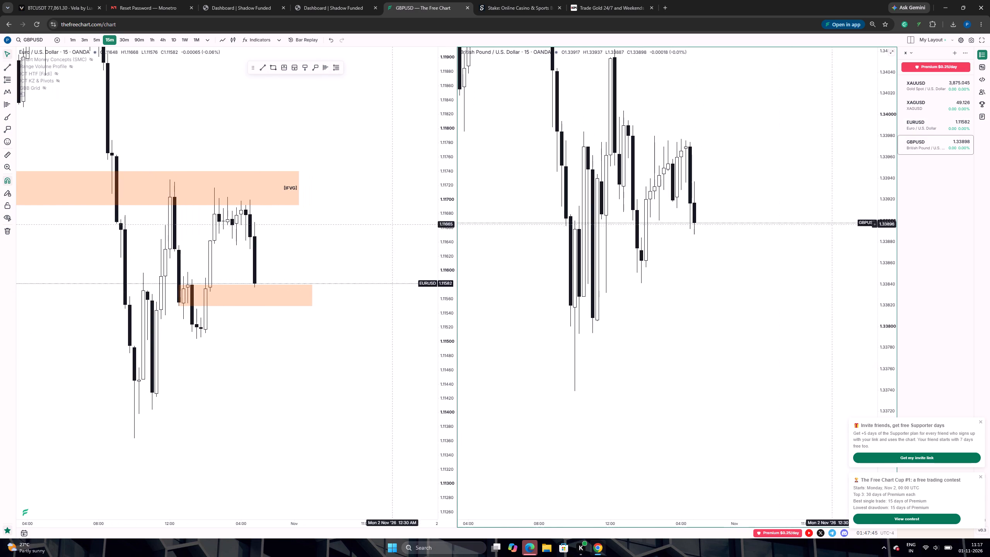
pyautogui.moveTo(889, 207); pyautogui.dragTo(876, 329)
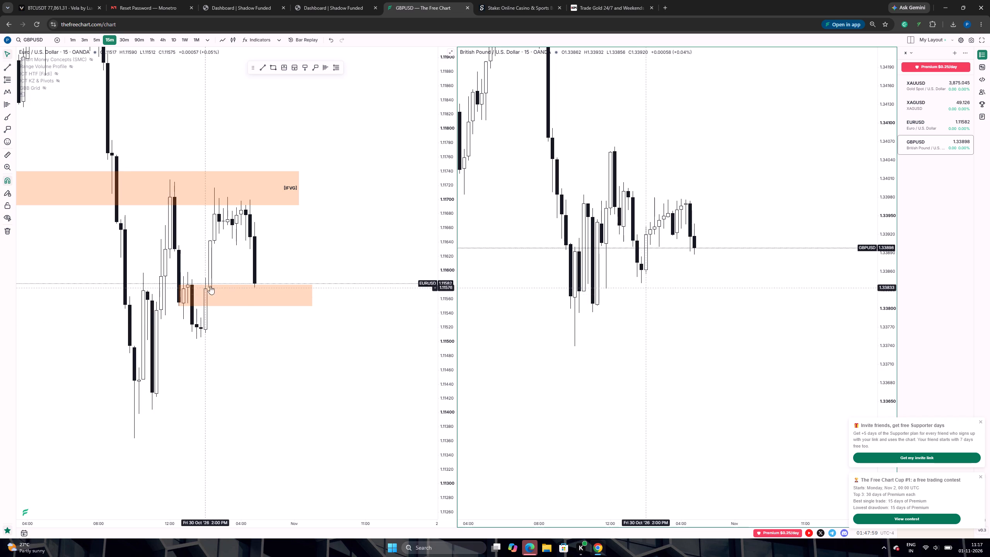
# Shorten the unlabelled EURUSD rectangle zone to end at about 6:15 PM on 1 November.
pyautogui.moveTo(312, 295); pyautogui.dragTo(289, 294)
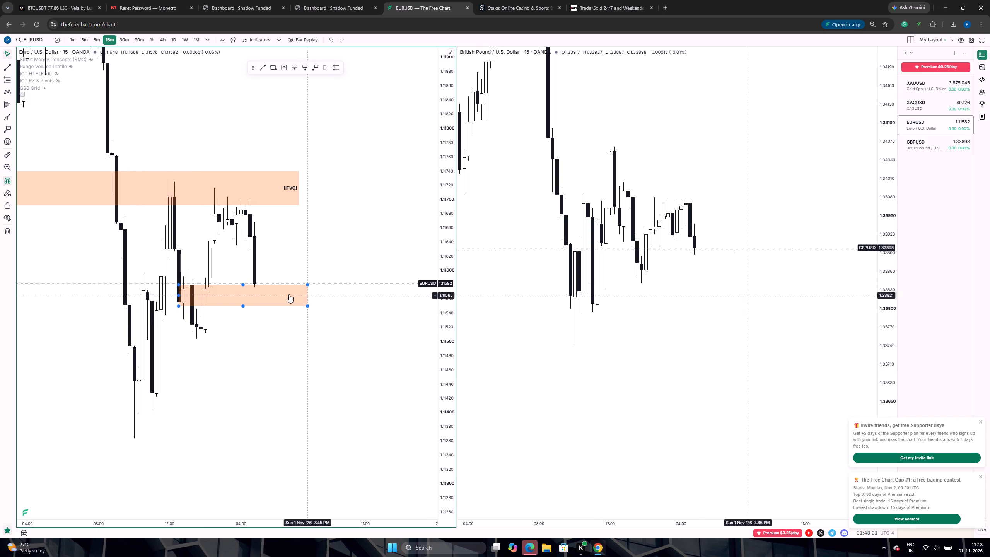
pyautogui.moveTo(289, 294); pyautogui.dragTo(281, 295)
# Move the end point of the descending EURUSD trend line onto the 30 October swing high near 1.1206.
pyautogui.moveTo(287, 263); pyautogui.dragTo(352, 261)
pyautogui.scroll(-3, 352, 260)
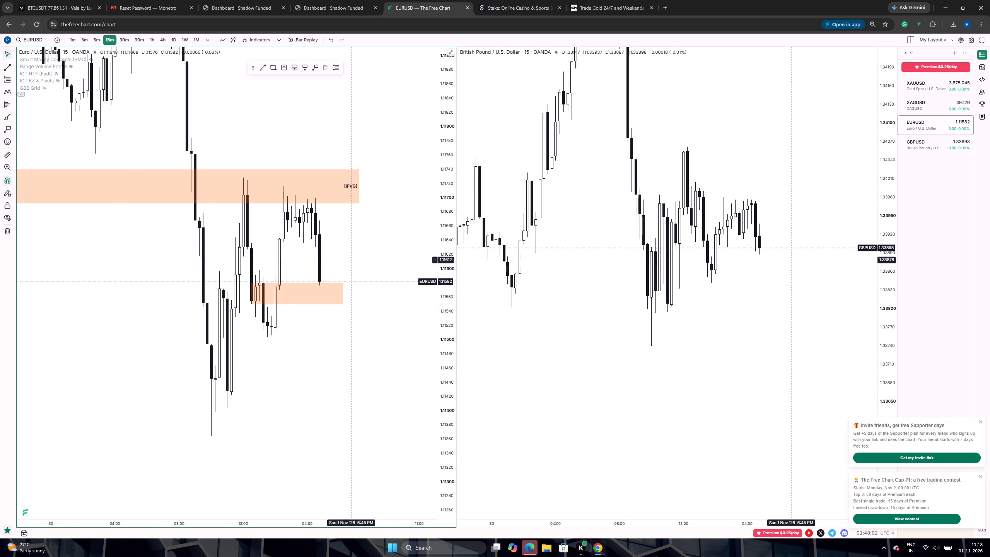
pyautogui.scroll(-2, 352, 260)
pyautogui.scroll(5, 352, 260)
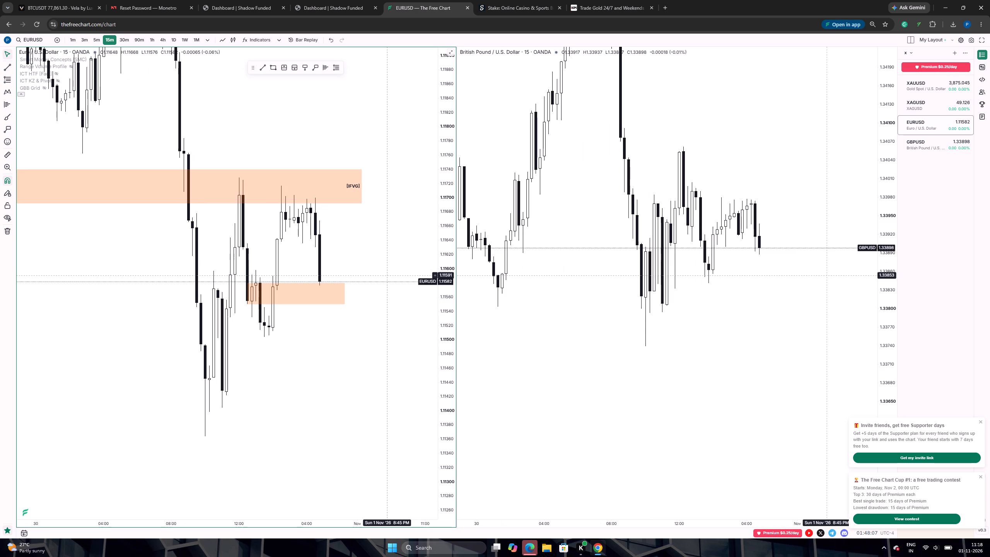
pyautogui.moveTo(382, 137); pyautogui.dragTo(386, 222)
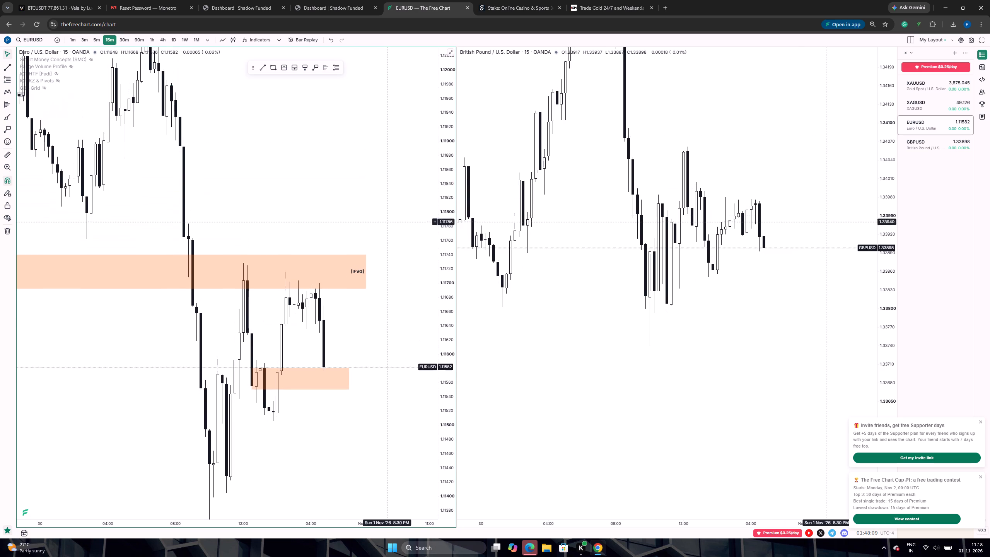
pyautogui.moveTo(444, 179); pyautogui.dragTo(431, 303)
pyautogui.scroll(-6, 396, 299)
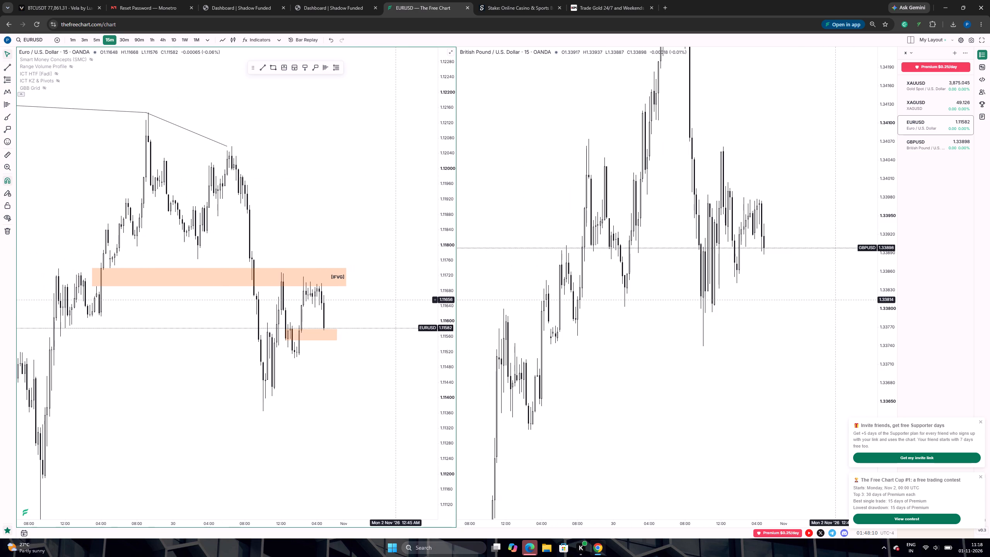
pyautogui.moveTo(227, 147); pyautogui.dragTo(231, 147)
pyautogui.click(250, 178)
# Draw a lower EURUSD rectangle zone from about 1.1132 to 1.1137, spanning 29 October 8:30 AM to 1 November 7:15 PM.
pyautogui.moveTo(261, 205); pyautogui.dragTo(253, 181)
pyautogui.scroll(-3, 254, 185)
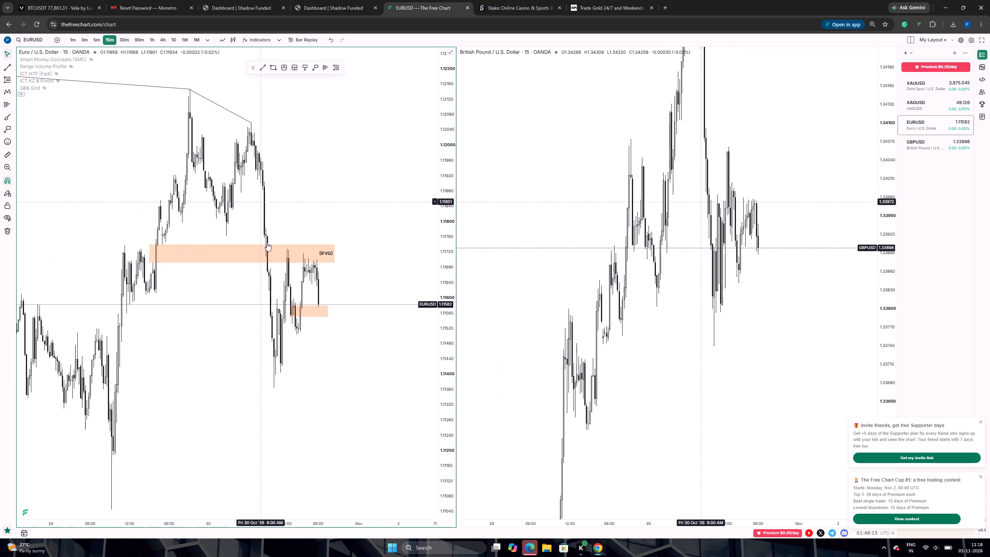
pyautogui.moveTo(238, 317); pyautogui.dragTo(255, 288)
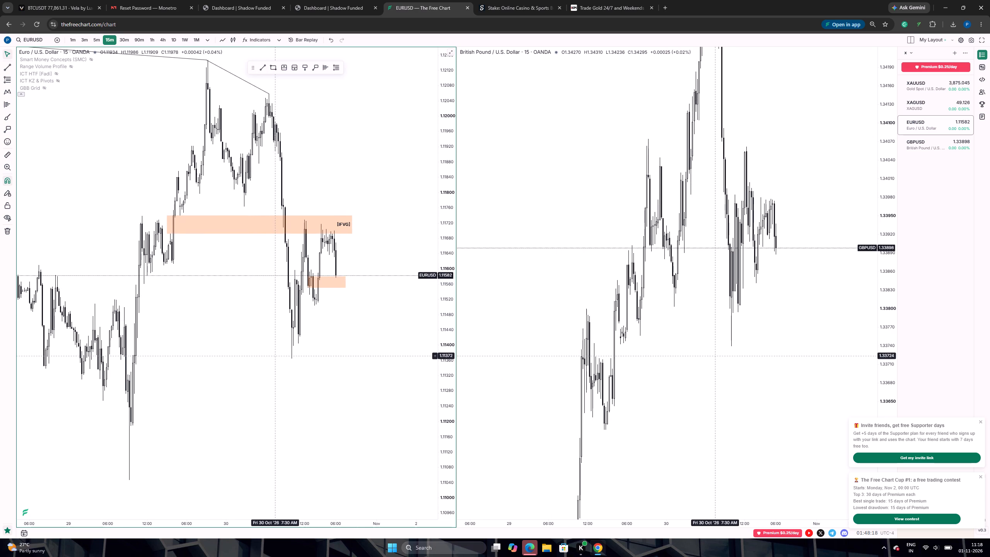
pyautogui.click(277, 70)
pyautogui.click(273, 68)
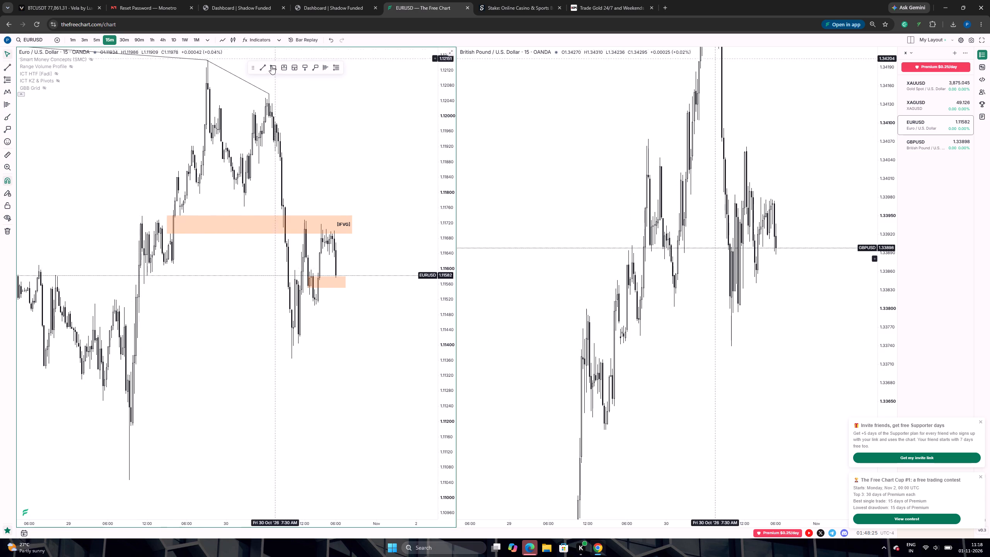
pyautogui.click(271, 67)
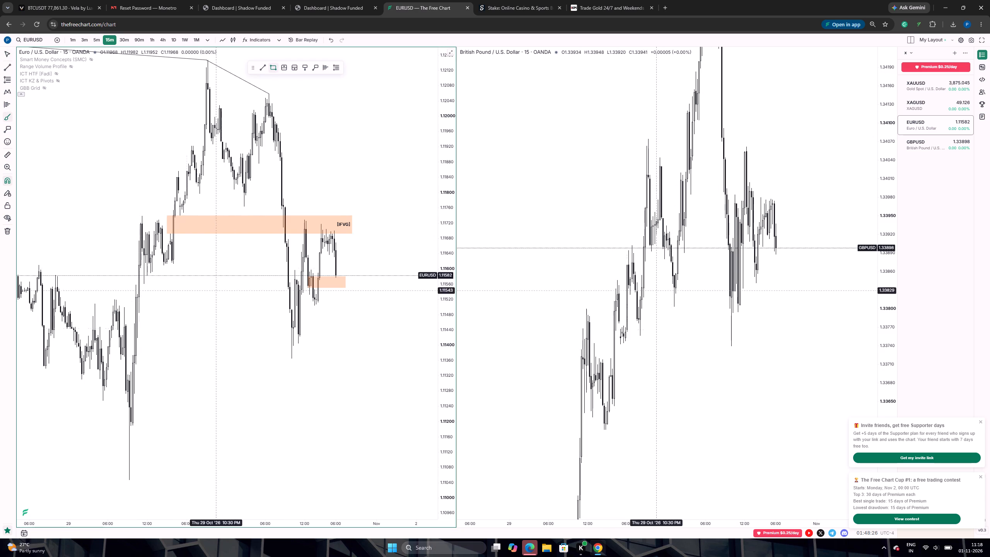
pyautogui.click(125, 358)
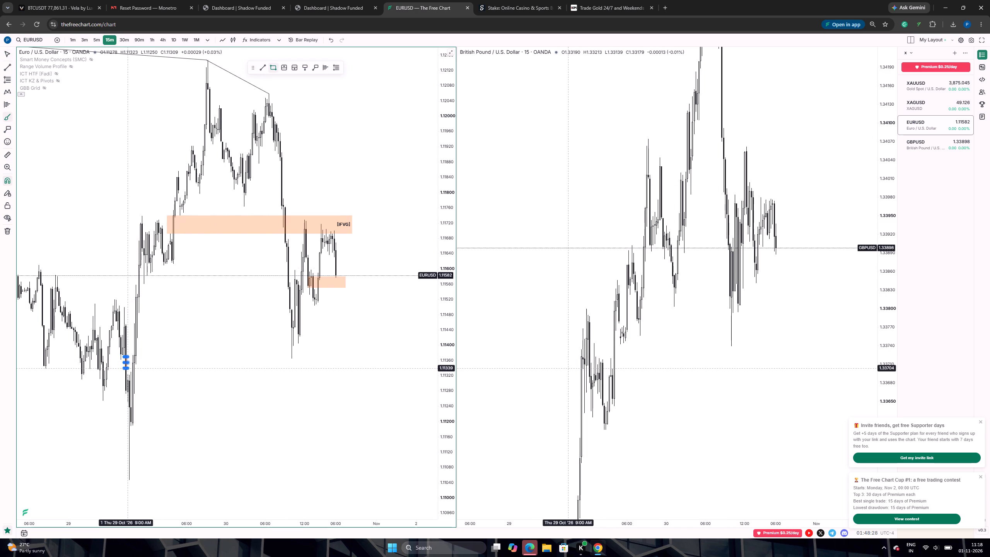
pyautogui.click(127, 374)
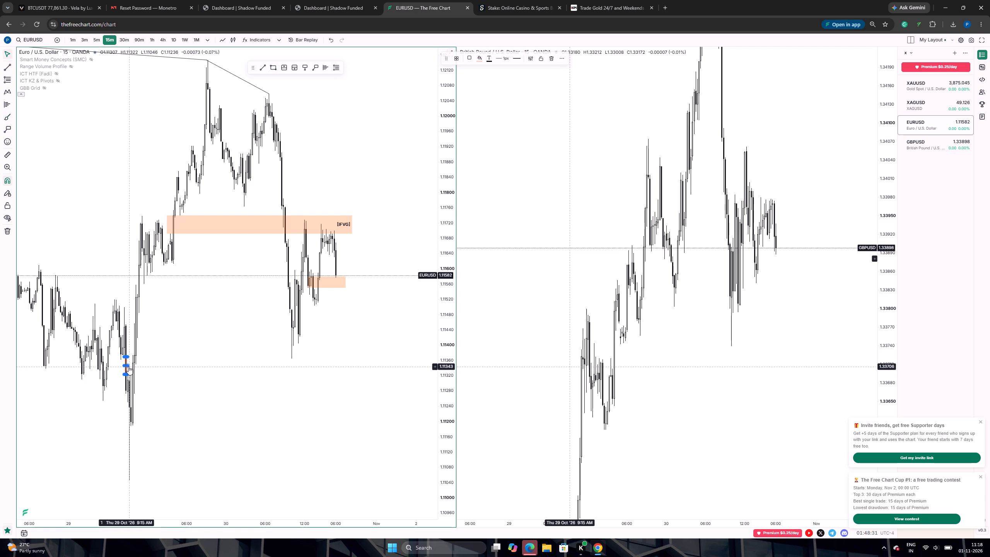
pyautogui.moveTo(128, 366); pyautogui.dragTo(352, 365)
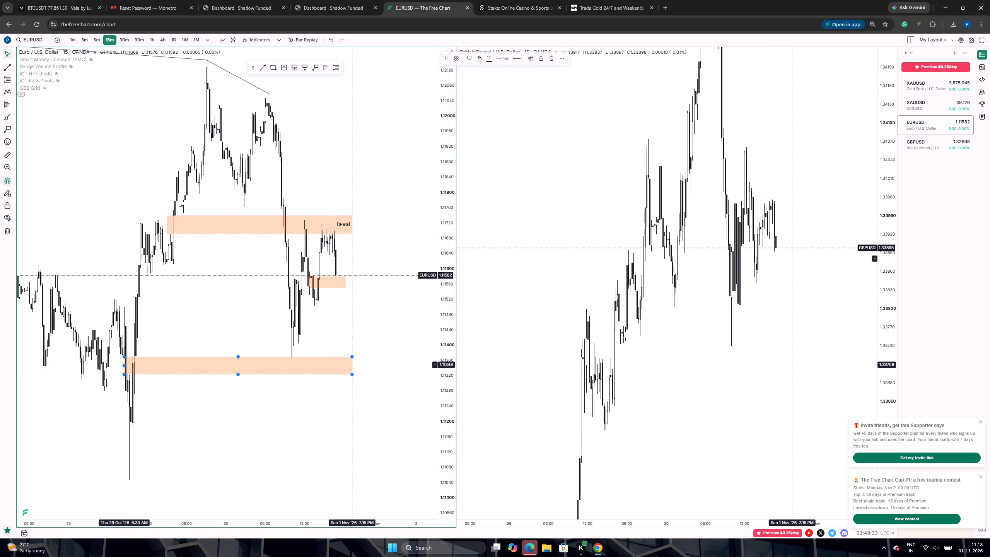
# Apply the IFVG drawing template to the lowest EURUSD rectangle zone.
pyautogui.click(457, 57)
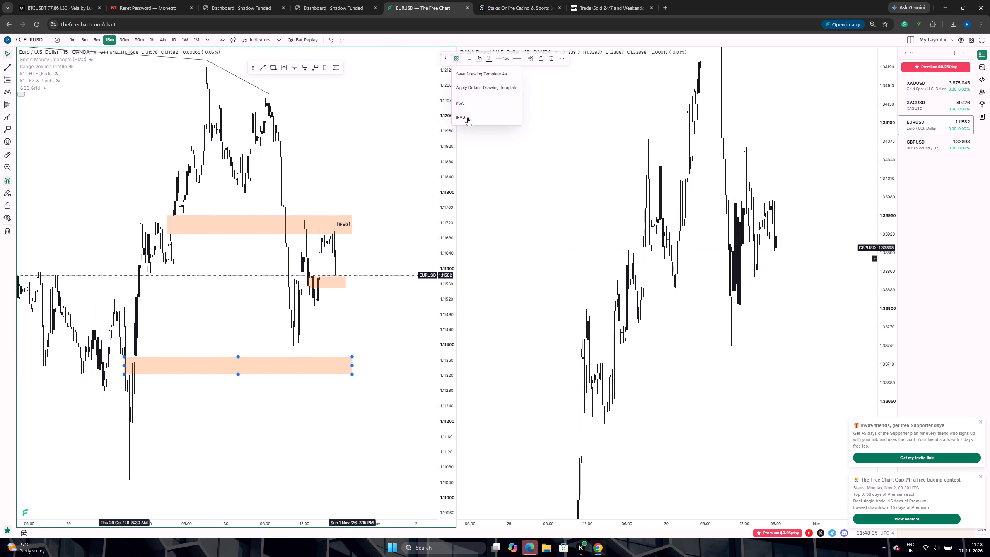
pyautogui.click(468, 119)
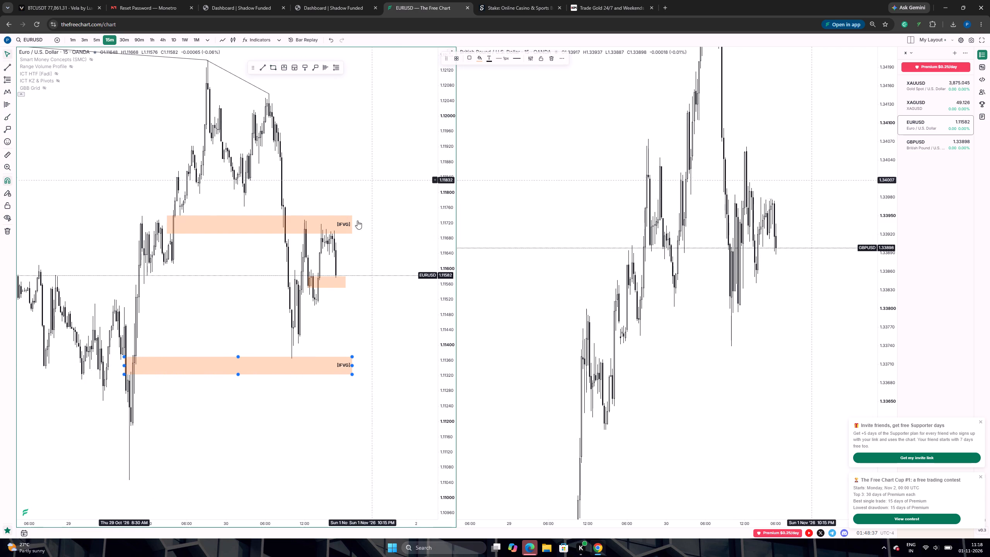
# Shorten the lower EURUSD IFVG zone to end at about 2:45 PM on 30 October.
pyautogui.moveTo(312, 329); pyautogui.dragTo(377, 314)
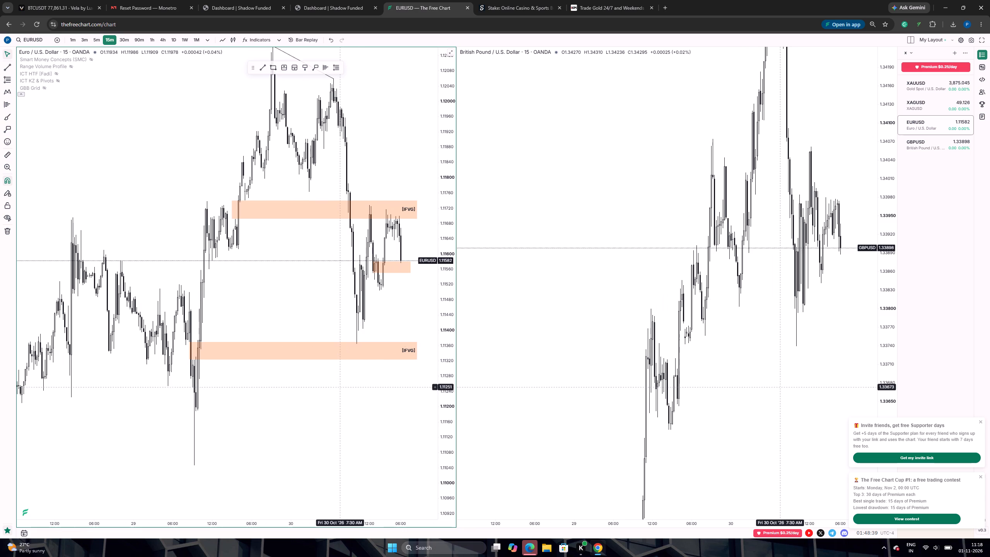
pyautogui.moveTo(340, 386); pyautogui.dragTo(330, 384)
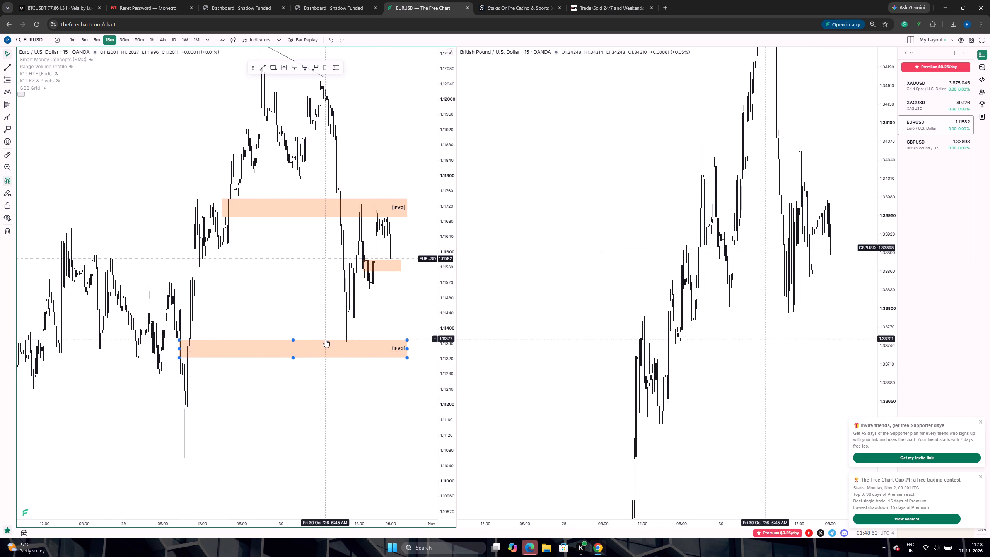
pyautogui.moveTo(408, 349); pyautogui.dragTo(401, 349)
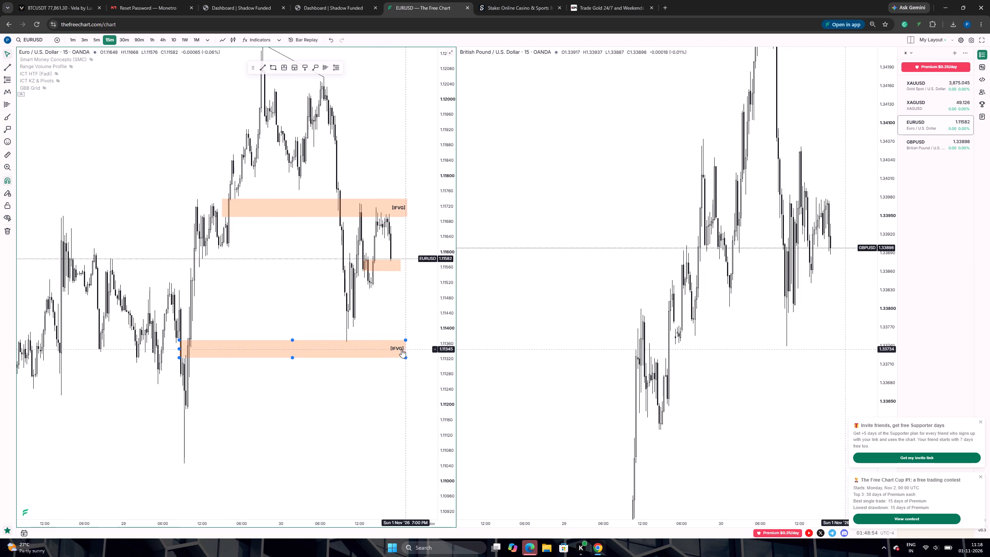
pyautogui.moveTo(401, 349); pyautogui.dragTo(377, 350)
pyautogui.click(372, 321)
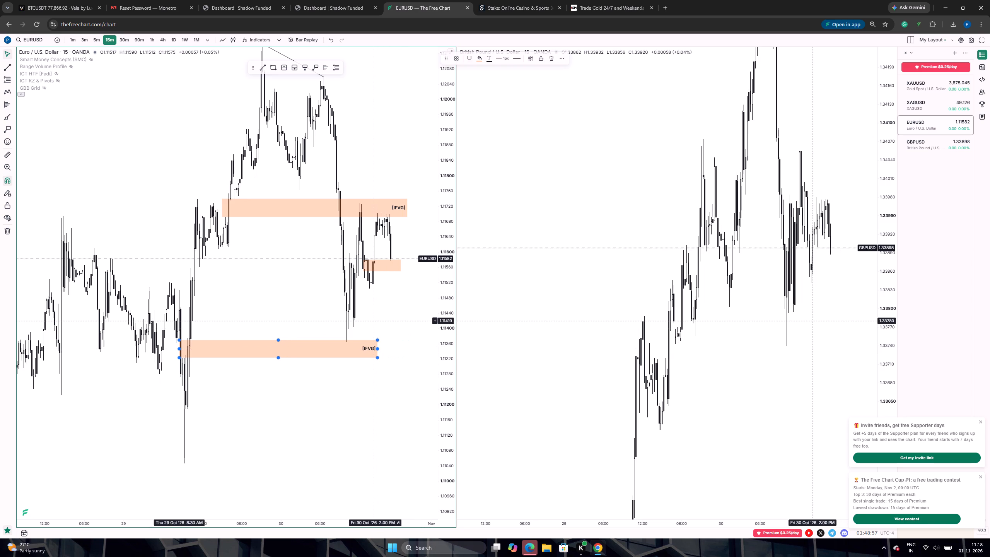
pyautogui.moveTo(372, 321); pyautogui.dragTo(367, 321)
# Switch both charts to the 30-minute timeframe and frame the three EURUSD zones.
pyautogui.click(126, 43)
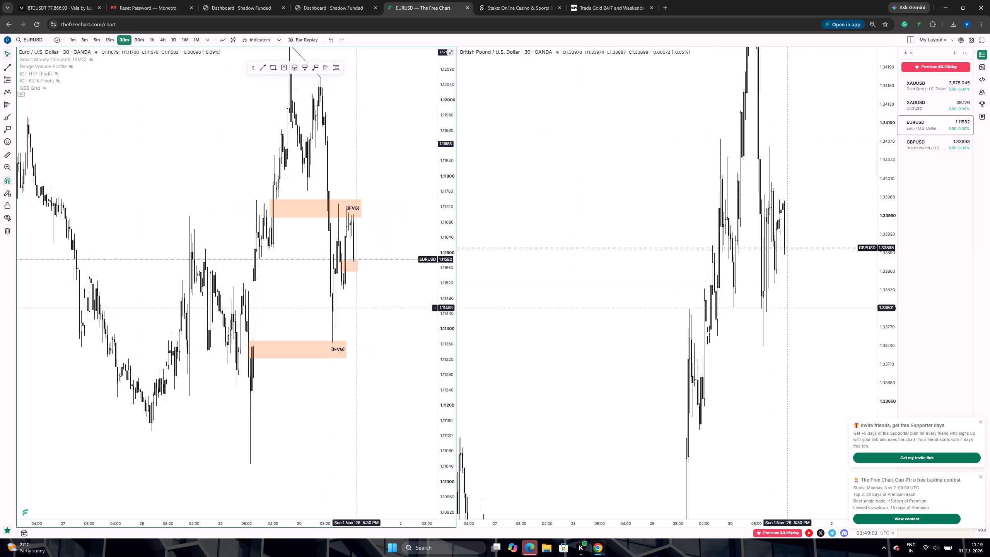
pyautogui.scroll(5, 361, 320)
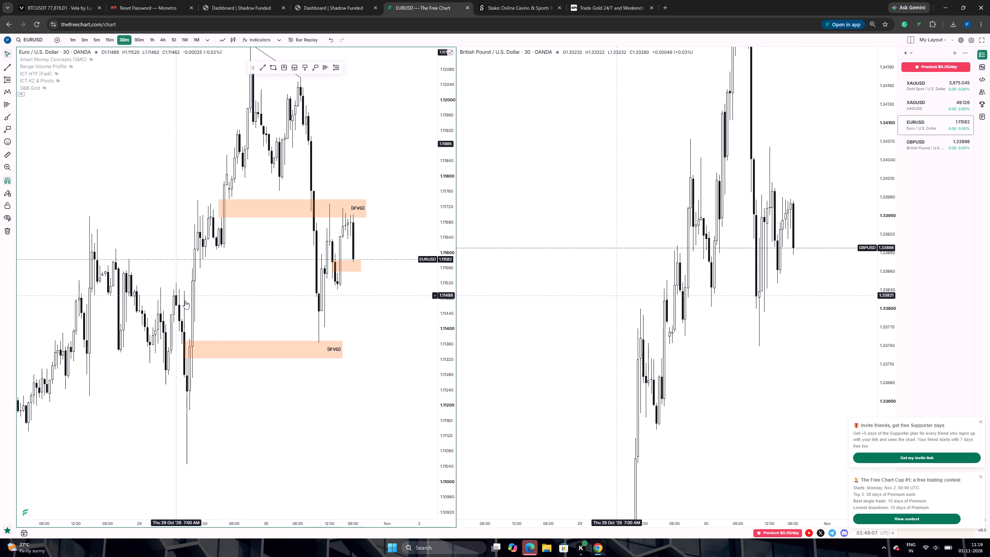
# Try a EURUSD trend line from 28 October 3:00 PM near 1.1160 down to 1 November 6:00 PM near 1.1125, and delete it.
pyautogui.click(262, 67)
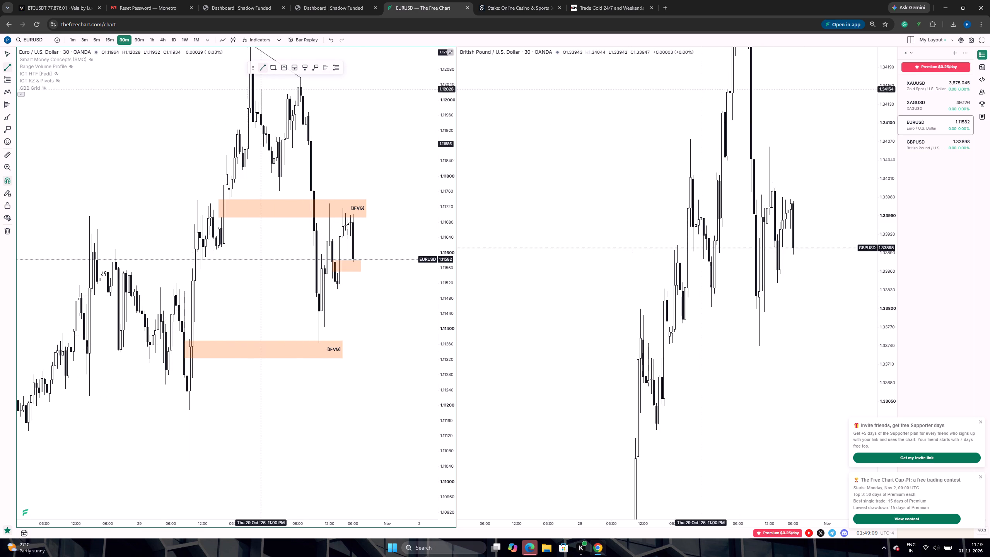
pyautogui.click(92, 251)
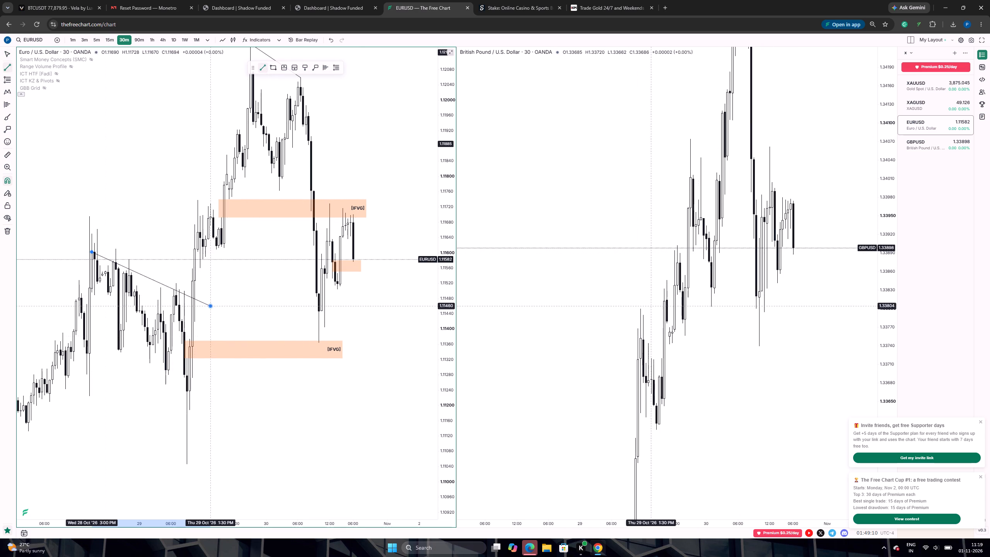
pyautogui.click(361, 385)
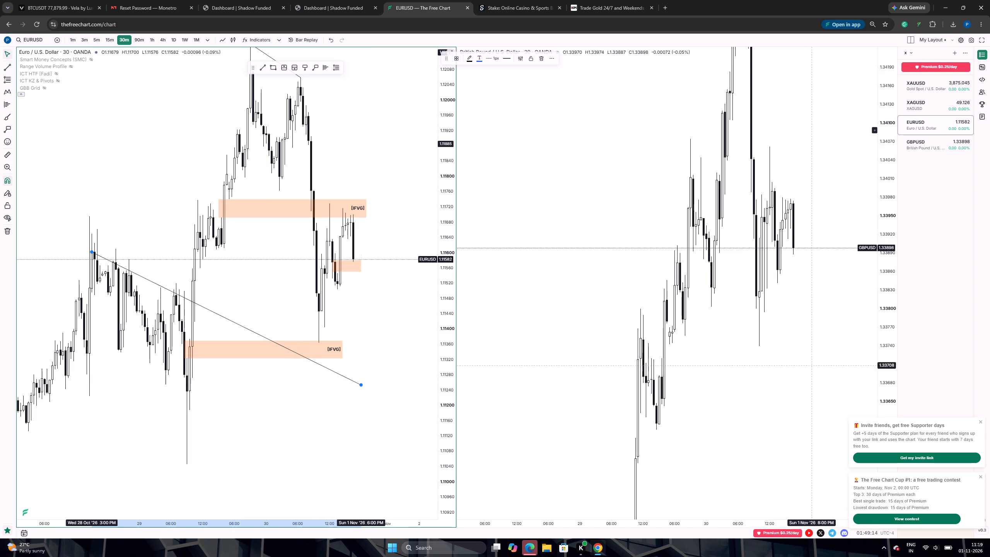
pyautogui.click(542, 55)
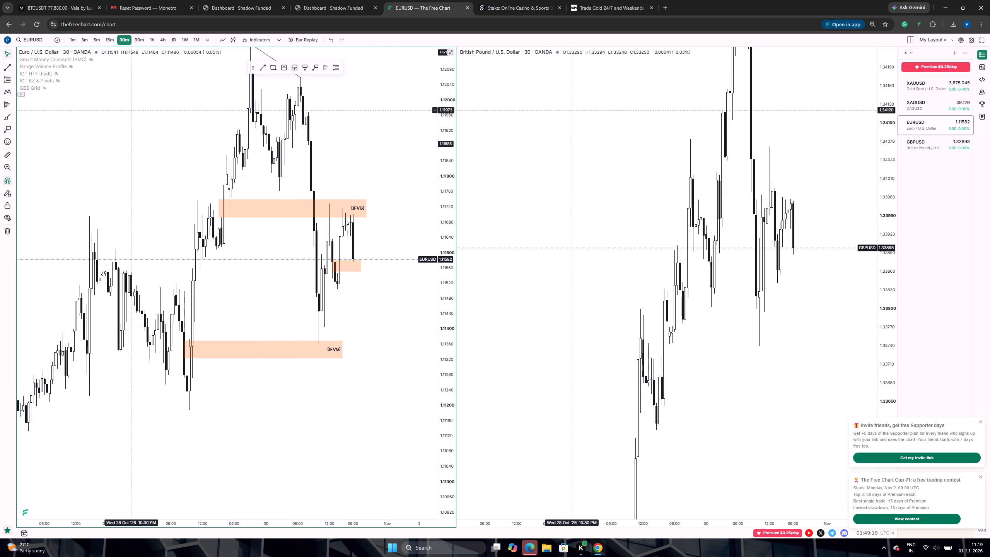
# Switch both charts to the 5-minute timeframe and shorten the lowest EURUSD IFVG zone to end at about 11:50 AM on 30 October.
pyautogui.click(109, 38)
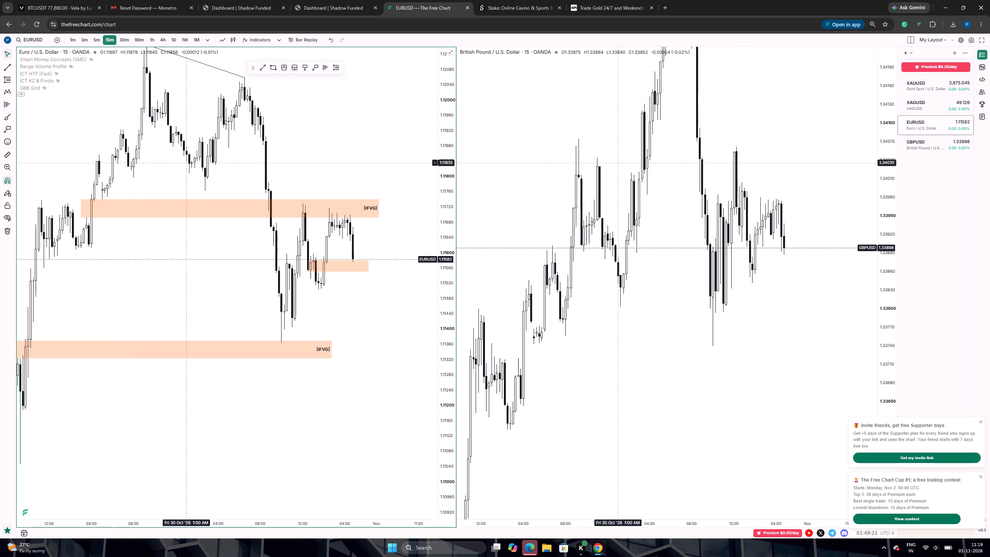
pyautogui.click(96, 36)
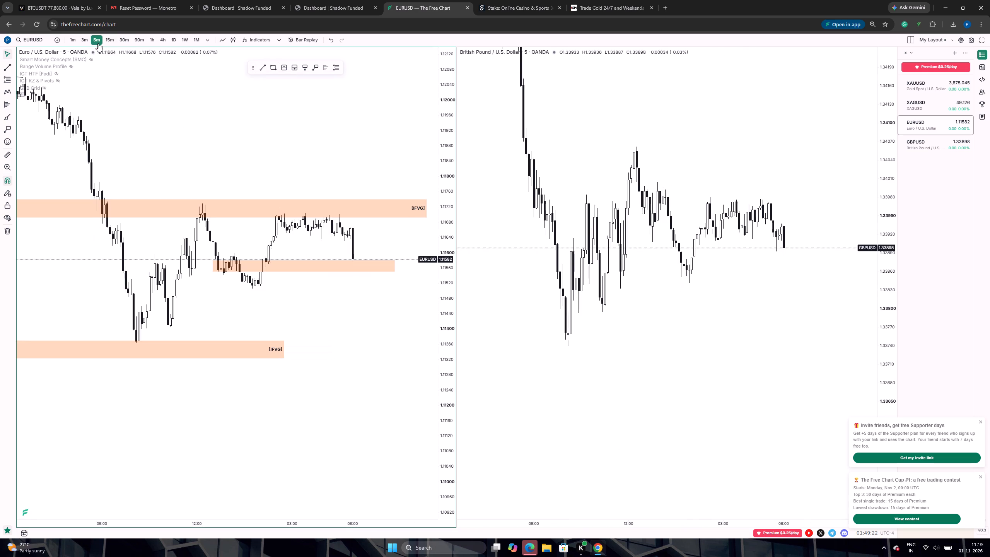
pyautogui.moveTo(284, 349); pyautogui.dragTo(190, 351)
# Examine the 30 October EURUSD price action around the three zones on the 5-minute chart.
pyautogui.moveTo(206, 320); pyautogui.dragTo(311, 342)
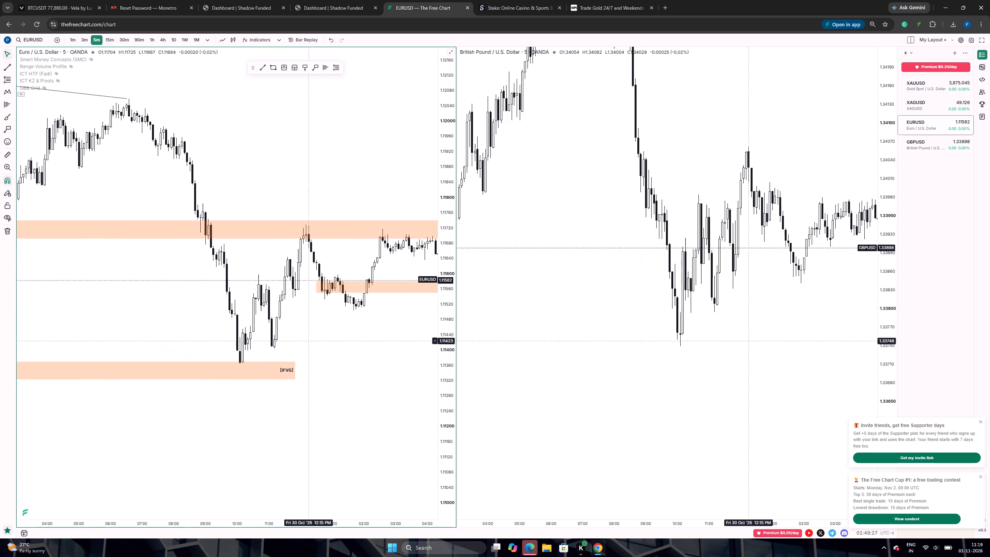
pyautogui.moveTo(446, 350); pyautogui.dragTo(420, 207)
pyautogui.scroll(1, 368, 362)
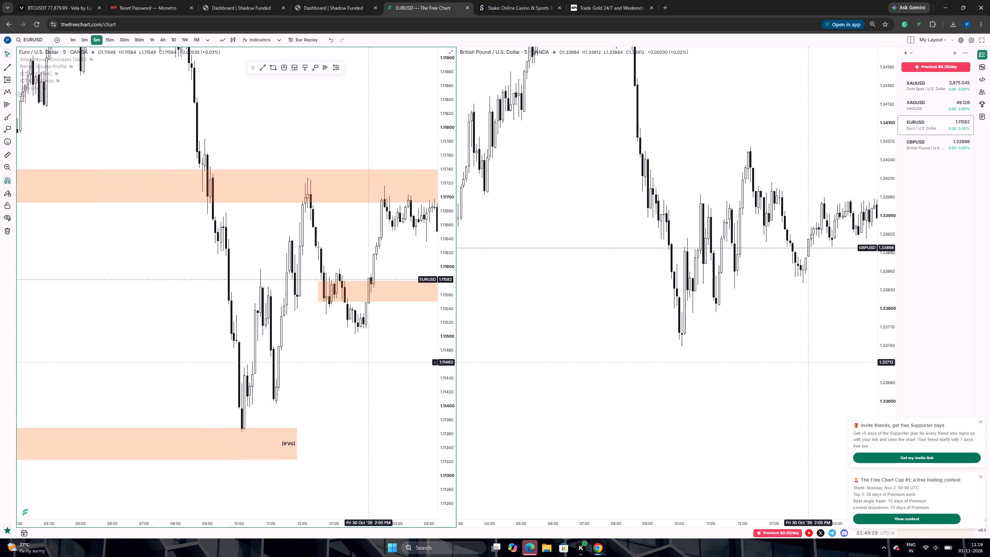
pyautogui.scroll(1, 368, 362)
pyautogui.moveTo(367, 362); pyautogui.dragTo(348, 344)
pyautogui.moveTo(447, 356); pyautogui.dragTo(443, 324)
pyautogui.moveTo(389, 356); pyautogui.dragTo(390, 330)
pyautogui.moveTo(381, 331); pyautogui.dragTo(361, 346)
pyautogui.moveTo(326, 326); pyautogui.dragTo(274, 340)
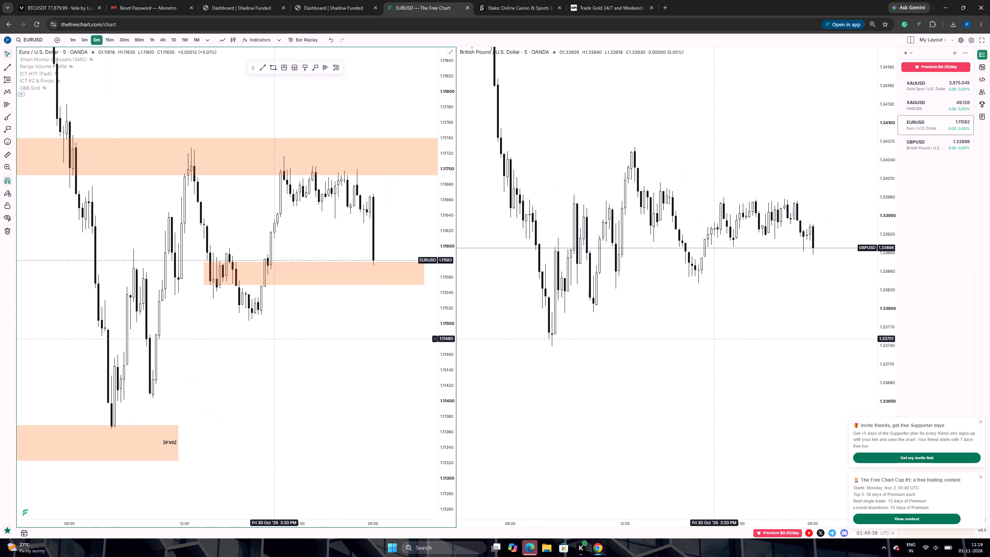
# Shorten the highest EURUSD IFVG zone to end at about 12:10 PM on 30 October.
pyautogui.moveTo(324, 215); pyautogui.dragTo(303, 219)
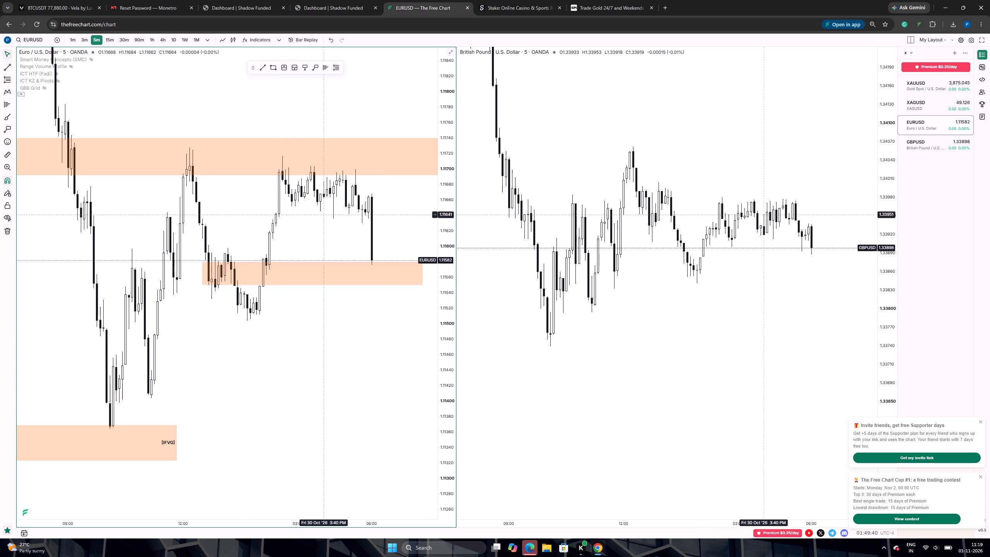
pyautogui.moveTo(303, 219); pyautogui.dragTo(180, 243)
pyautogui.click(317, 185)
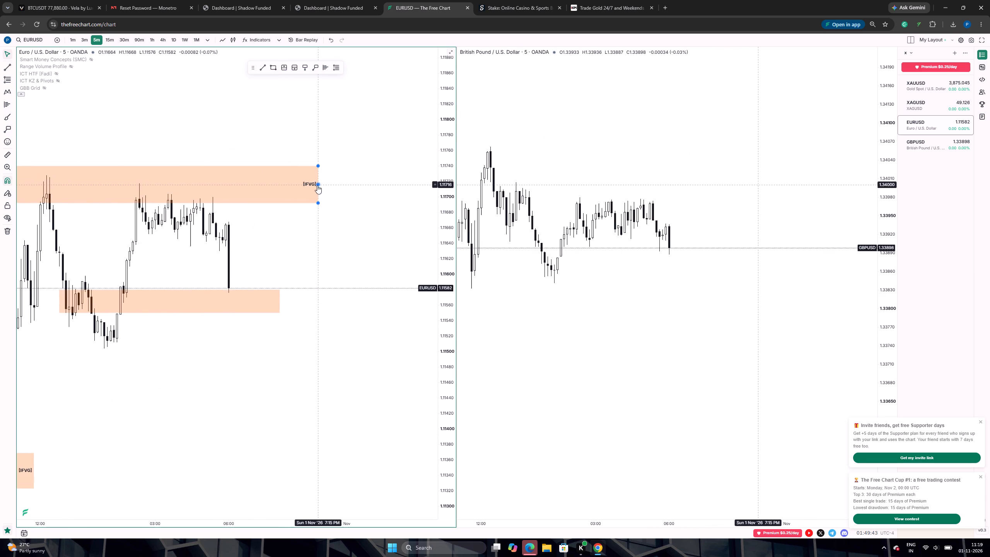
pyautogui.moveTo(318, 185); pyautogui.dragTo(48, 201)
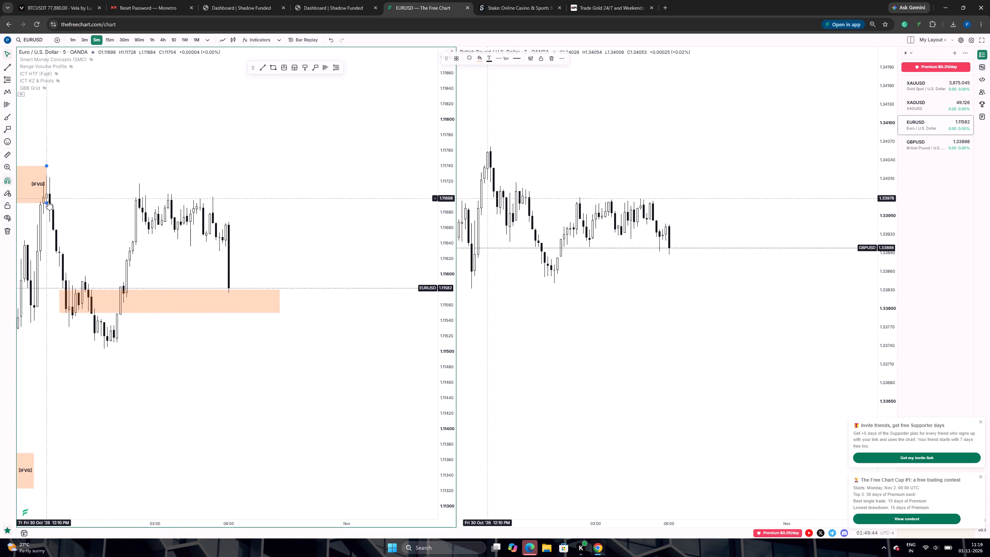
pyautogui.moveTo(48, 201); pyautogui.dragTo(48, 202)
pyautogui.moveTo(68, 220); pyautogui.dragTo(266, 227)
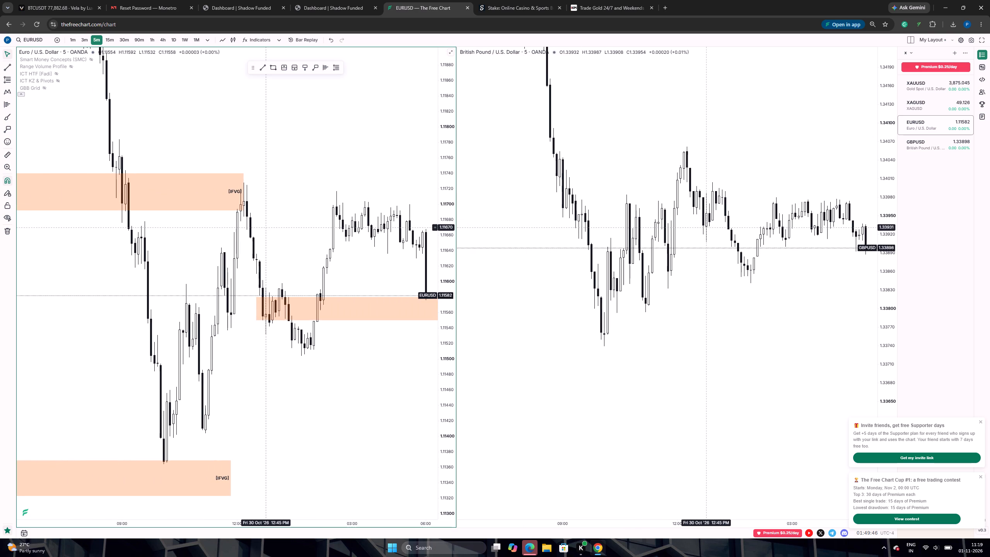
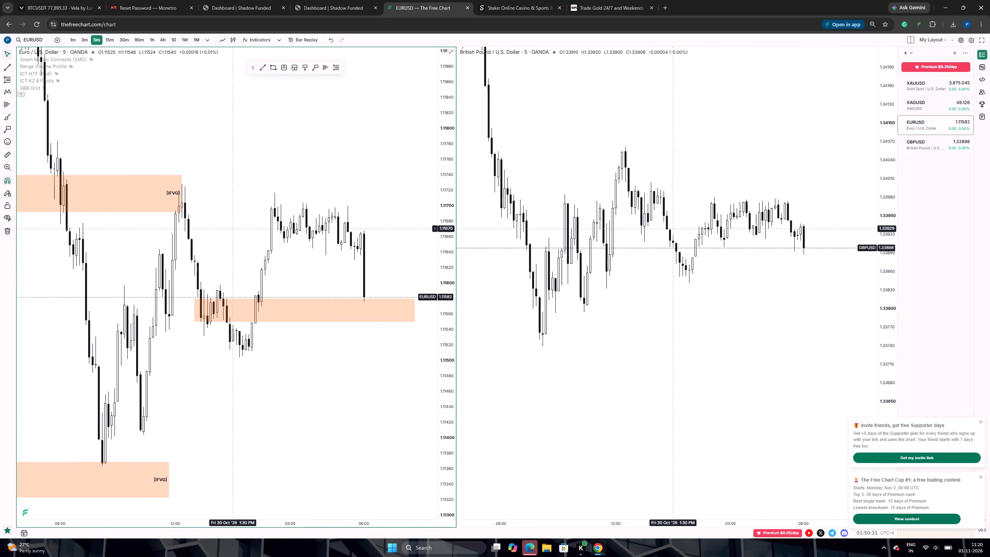
# Draw a EURUSD rectangle zone between about 1.1168 and 1.1173, from 30 October 12:10 PM to 1 November 5:40 PM.
pyautogui.click(271, 67)
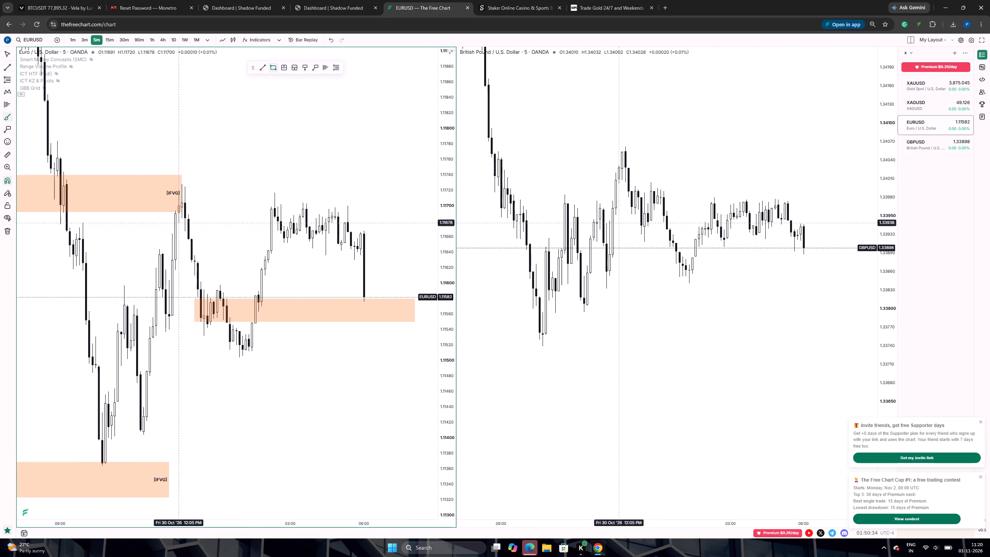
pyautogui.click(183, 218)
pyautogui.click(183, 185)
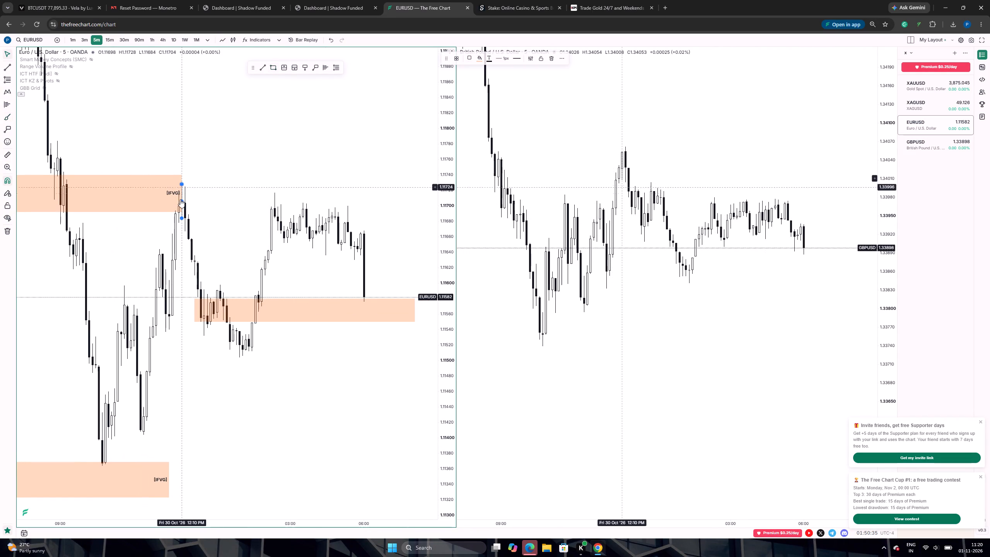
pyautogui.moveTo(182, 202); pyautogui.dragTo(393, 202)
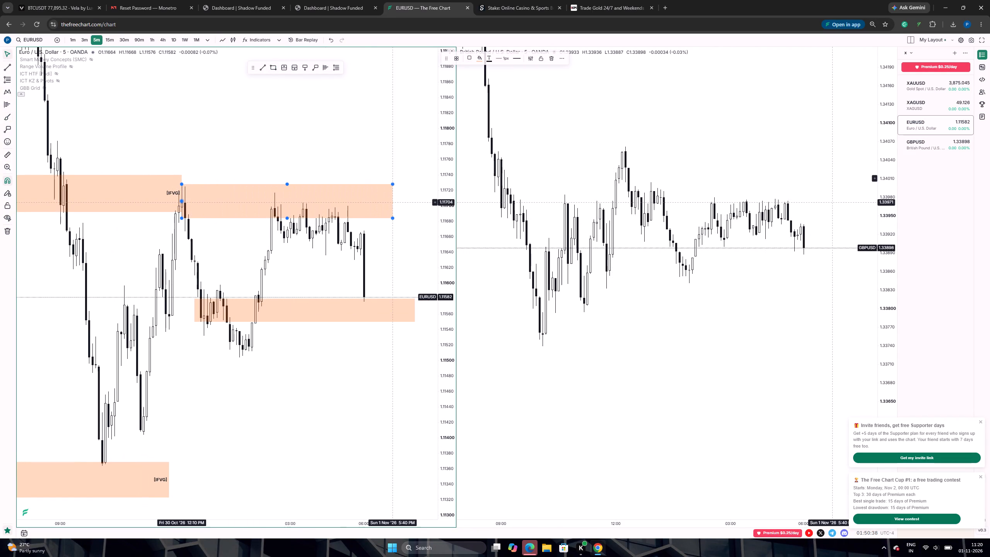
pyautogui.click(456, 58)
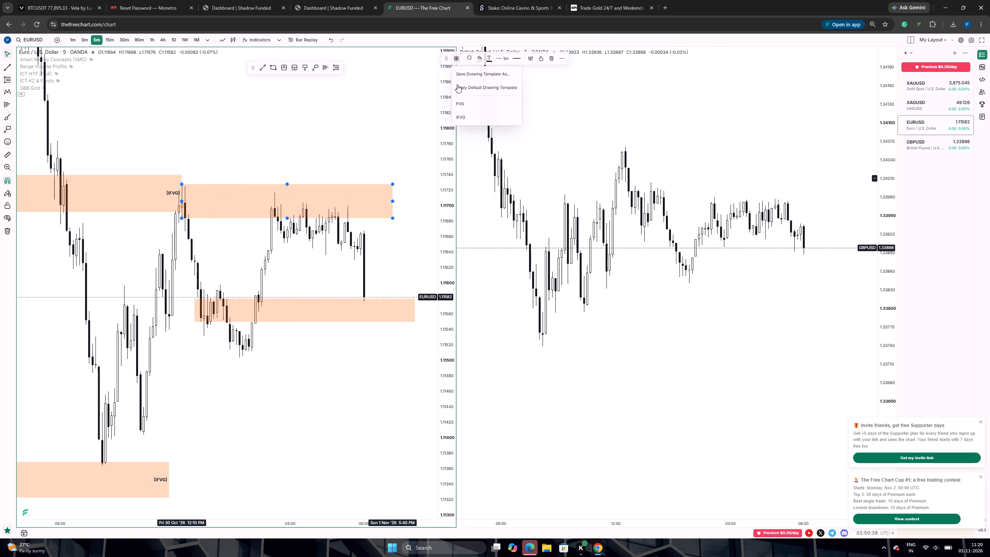
pyautogui.click(324, 134)
# Draw a horizontal EURUSD trend line at the low near 1.1150, from 30 October 1:40 PM to about 1 November 6:35 PM.
pyautogui.scroll(-4, 343, 159)
pyautogui.moveTo(360, 246); pyautogui.dragTo(340, 229)
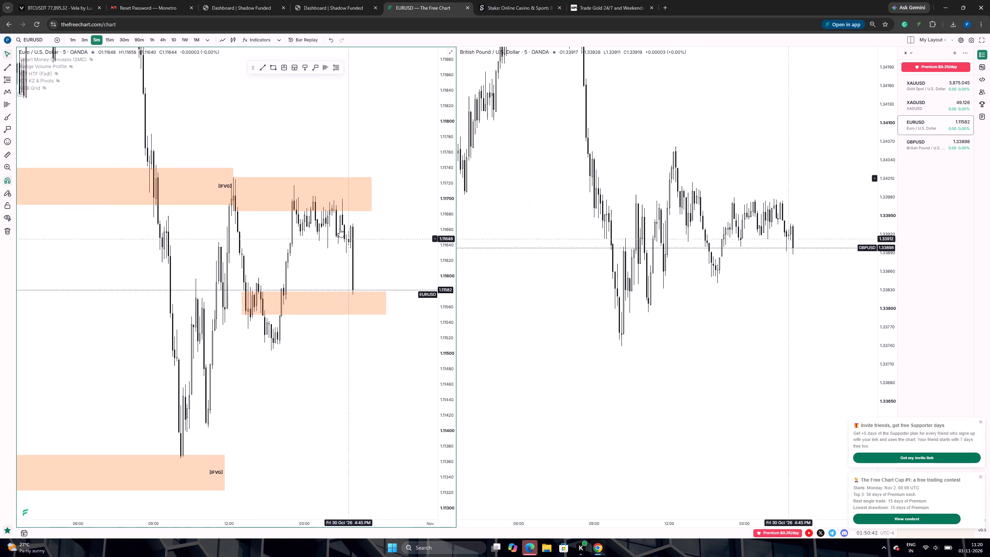
pyautogui.moveTo(340, 229); pyautogui.dragTo(335, 220)
pyautogui.moveTo(351, 239); pyautogui.dragTo(335, 234)
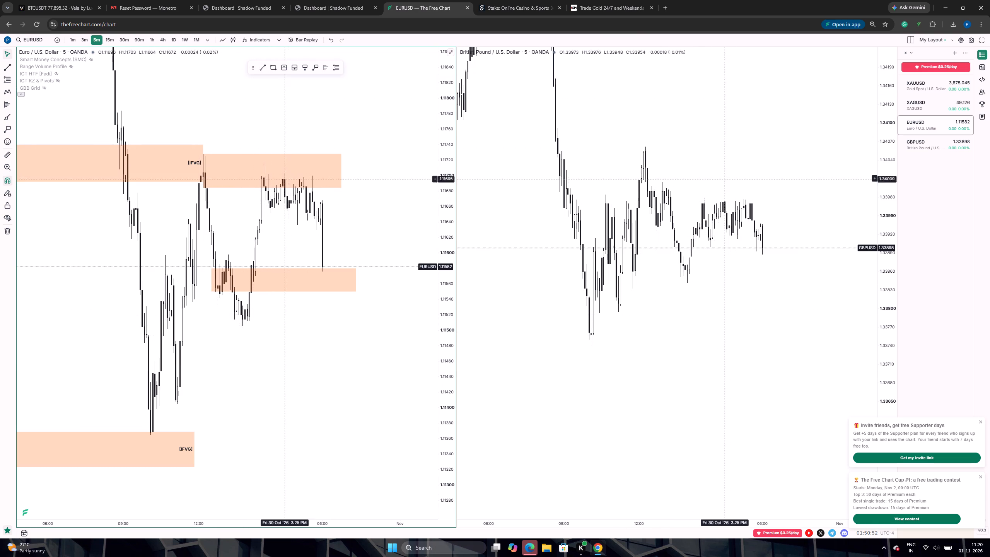
pyautogui.click(264, 69)
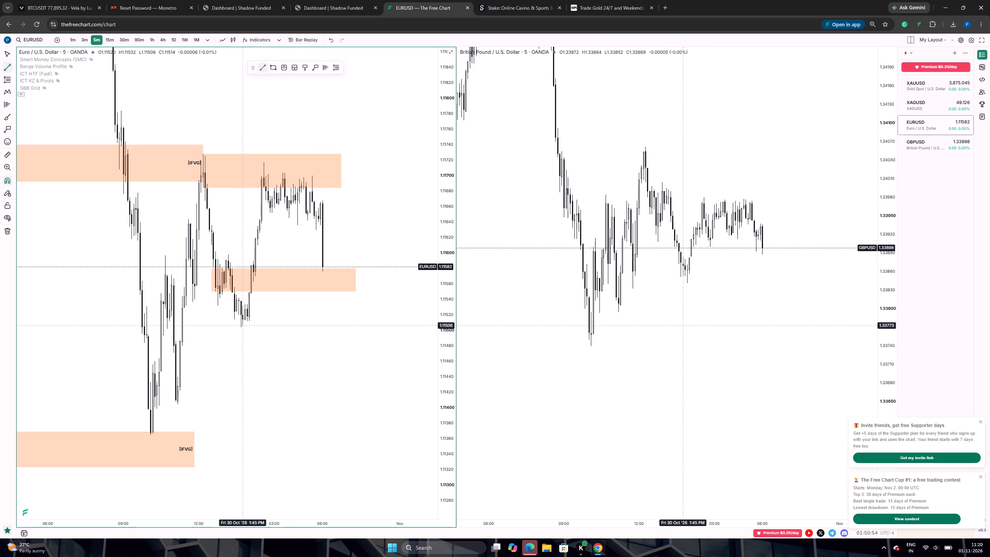
pyautogui.click(241, 328)
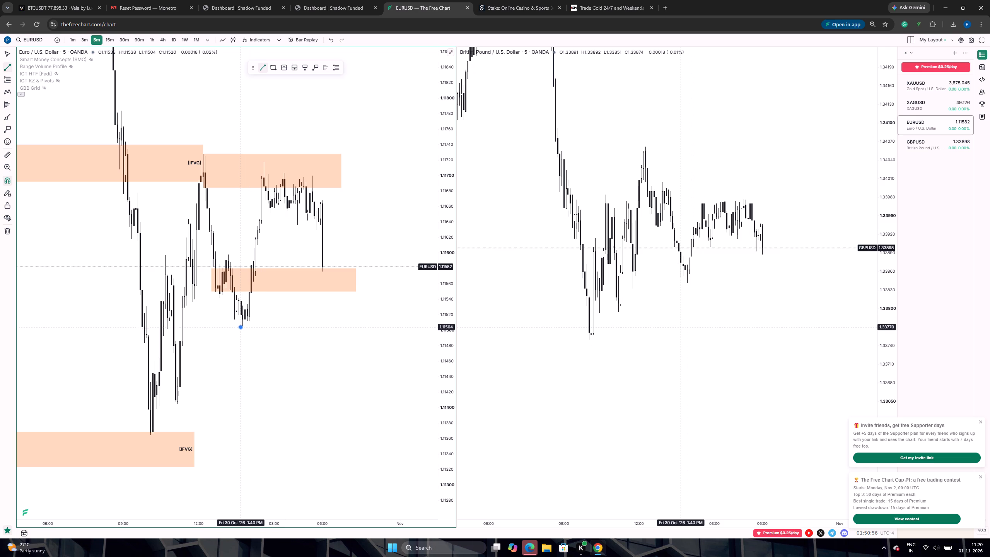
pyautogui.keyDown('shift'); pyautogui.click(365, 333); pyautogui.keyUp('shift')
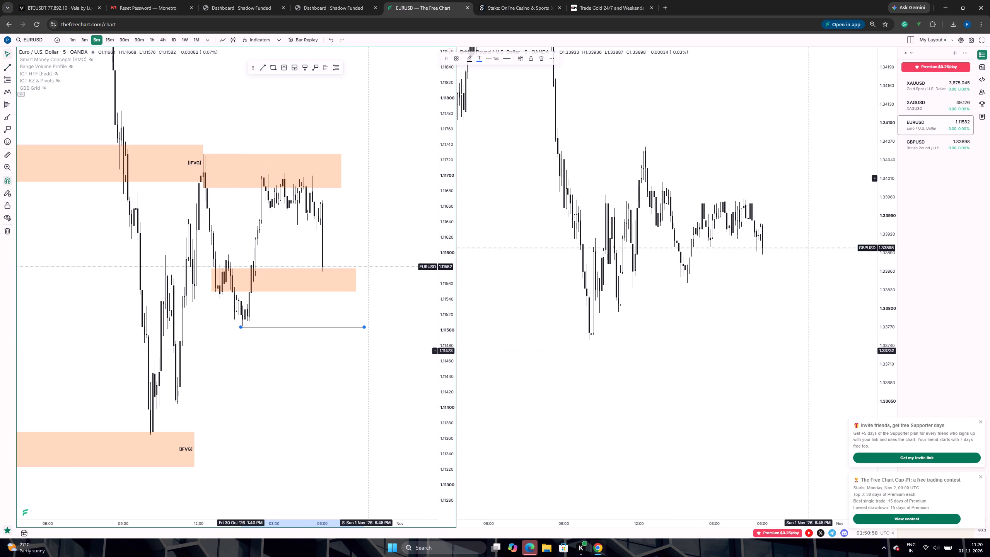
# Draw a second horizontal EURUSD trend line at the low near 1.1140, from 30 October 11:10 AM to 1 November 6:30 PM.
pyautogui.click(261, 70)
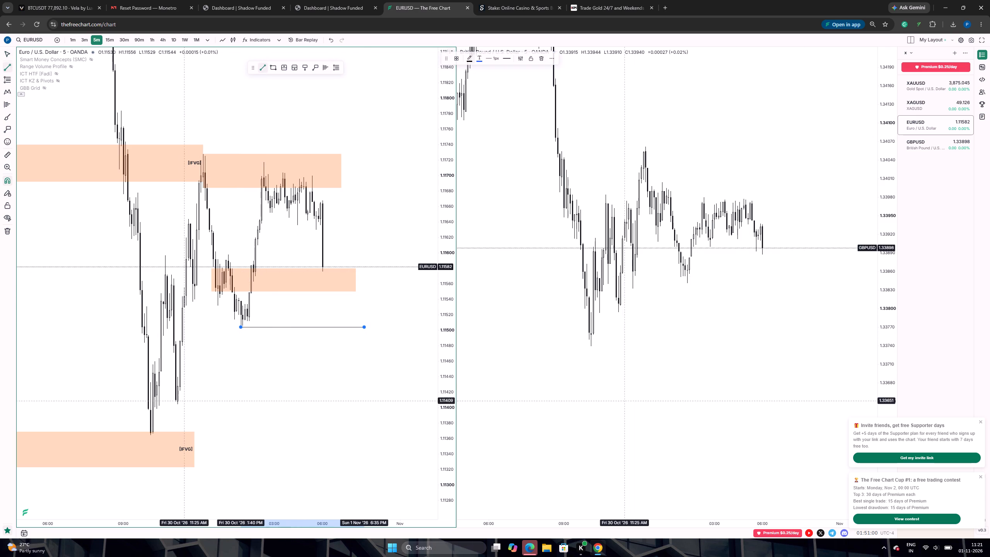
pyautogui.click(178, 404)
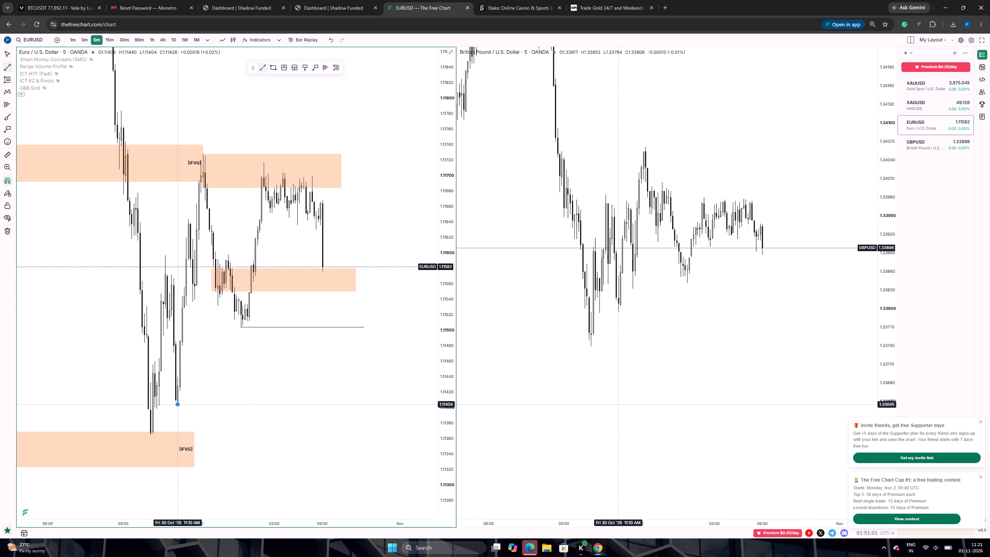
pyautogui.keyDown('shift'); pyautogui.click(364, 410); pyautogui.keyUp('shift')
pyautogui.click(326, 380)
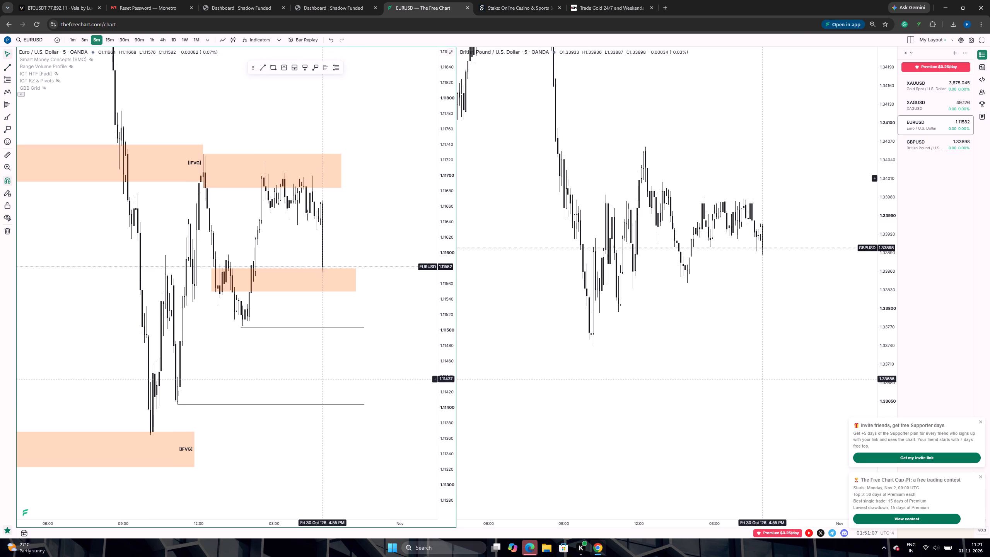
# Shorten the lowest EURUSD IFVG zone to end at about 10:35 AM on 30 October.
pyautogui.scroll(3, 303, 382)
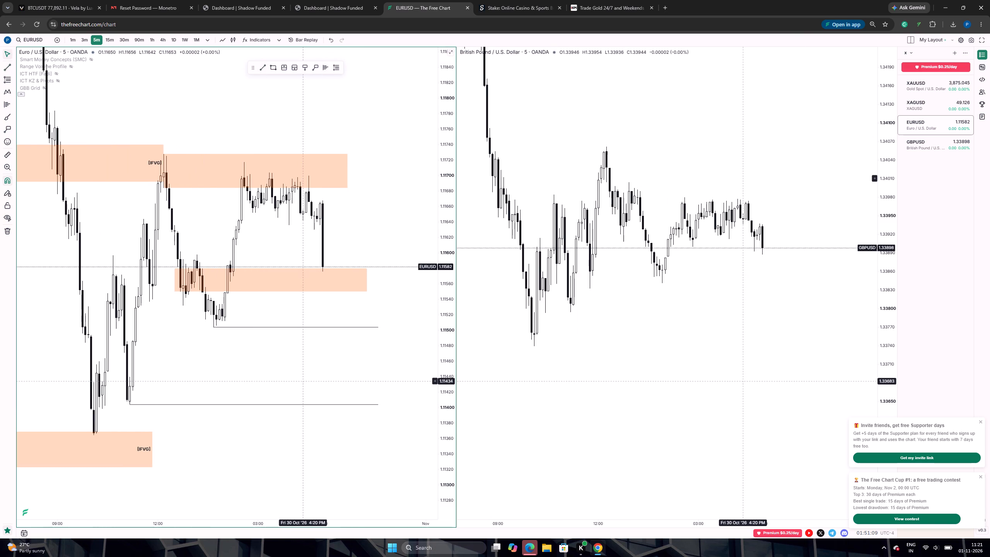
pyautogui.moveTo(302, 378); pyautogui.dragTo(273, 375)
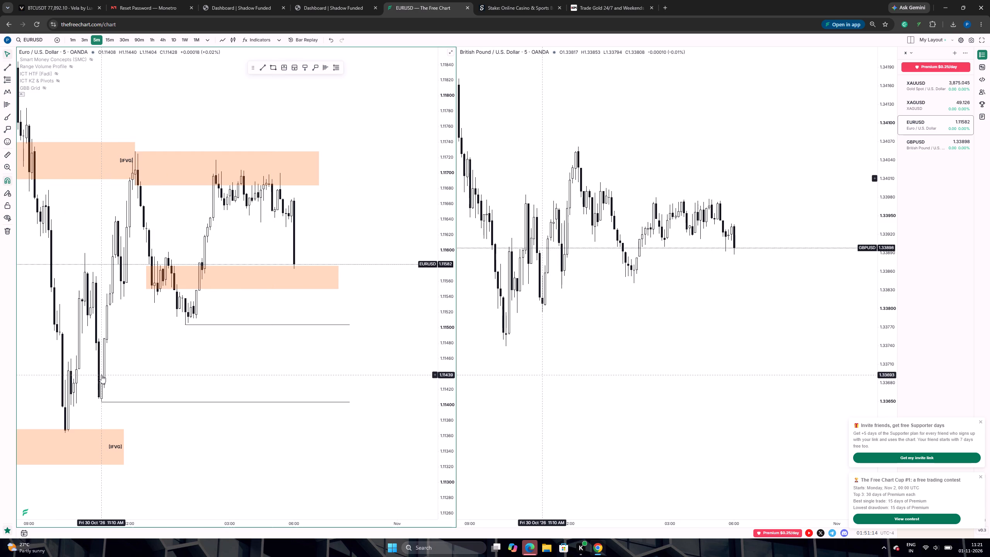
pyautogui.moveTo(125, 446); pyautogui.dragTo(83, 443)
pyautogui.click(113, 438)
# Examine the 30 October EURUSD swings around the IFVG zones and the two horizontal low lines.
pyautogui.moveTo(170, 366); pyautogui.dragTo(169, 373)
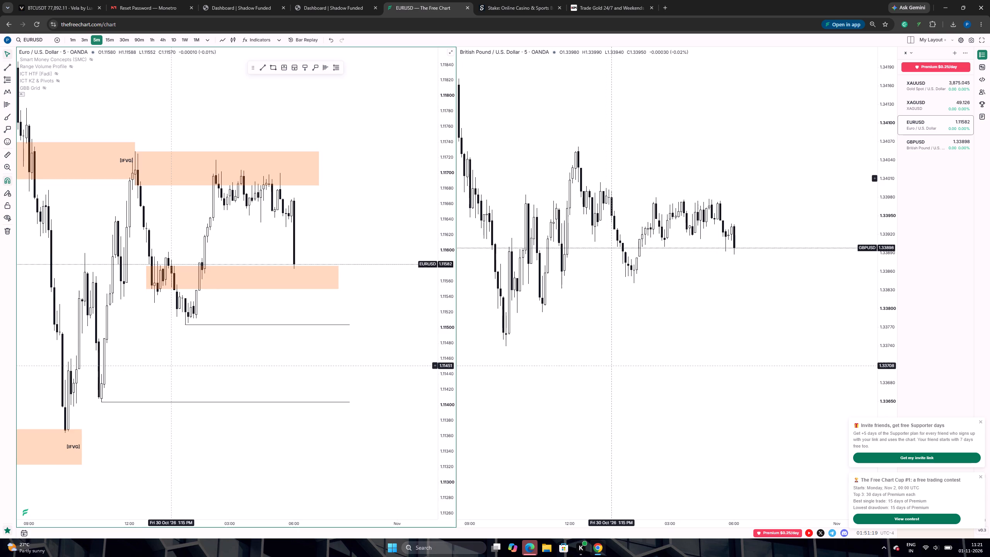
pyautogui.moveTo(169, 373); pyautogui.dragTo(165, 382)
pyautogui.scroll(-1, 165, 380)
pyautogui.scroll(1, 165, 380)
pyautogui.scroll(-13, 165, 380)
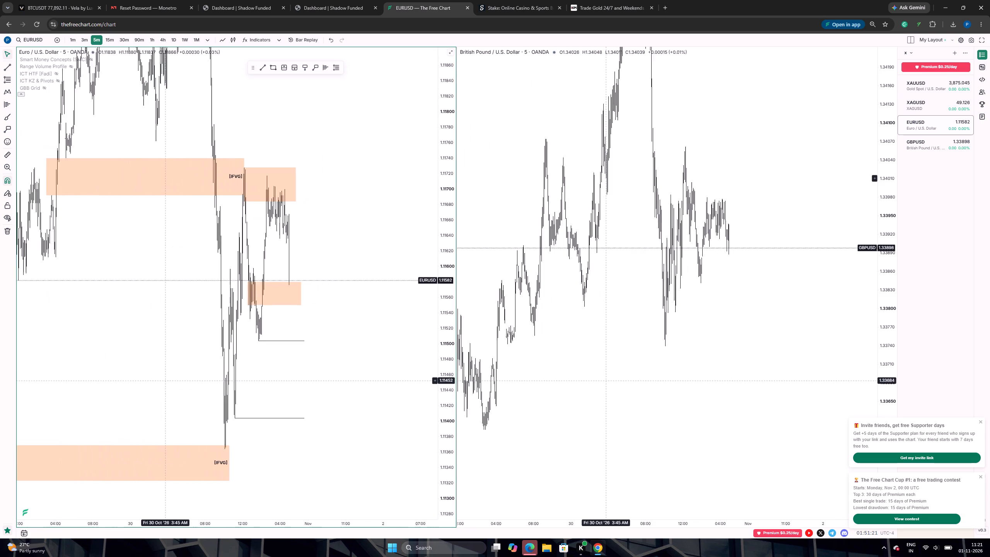
pyautogui.scroll(13, 166, 381)
pyautogui.scroll(2, 201, 386)
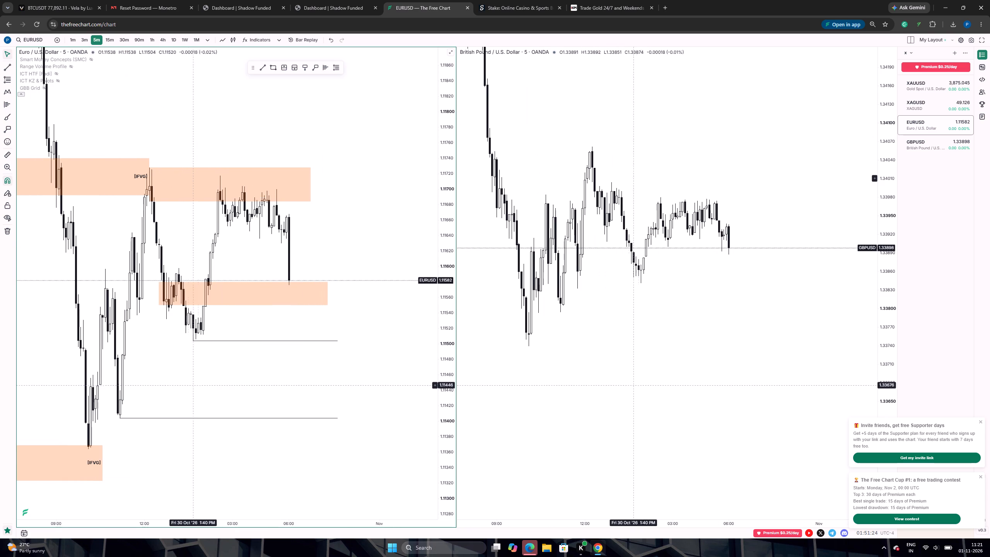
pyautogui.click(189, 386)
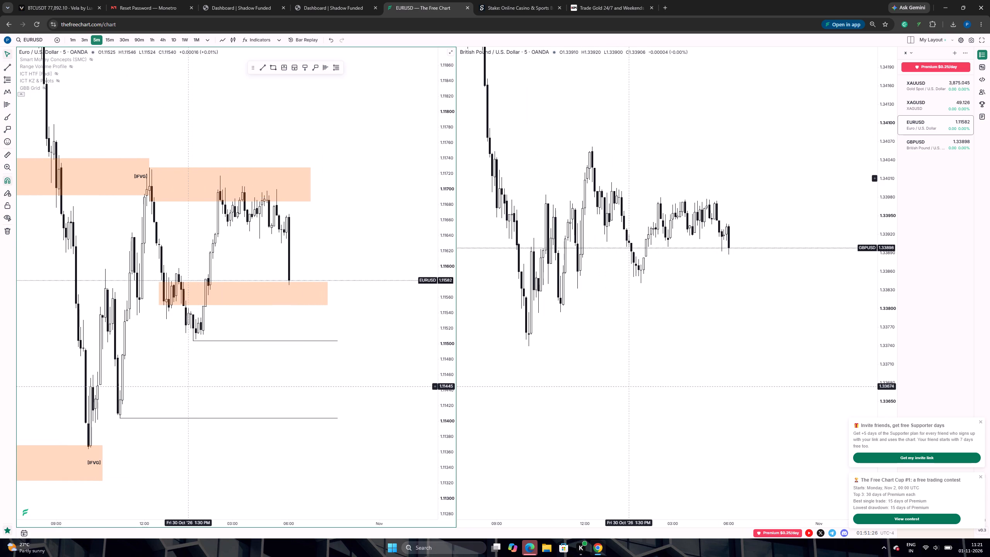
# Draw a EURUSD Fib retracement on 30 October from the 6:35 AM high near 1.1206 to the 5:00 AM low near 1.1188.
pyautogui.moveTo(142, 335); pyautogui.dragTo(306, 501)
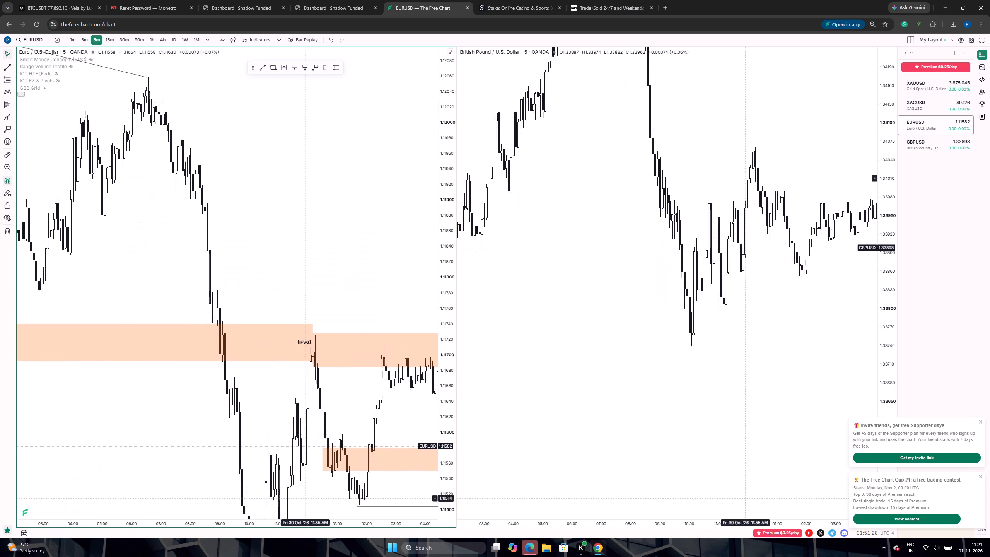
pyautogui.scroll(-1, 234, 357)
pyautogui.moveTo(448, 232); pyautogui.dragTo(445, 324)
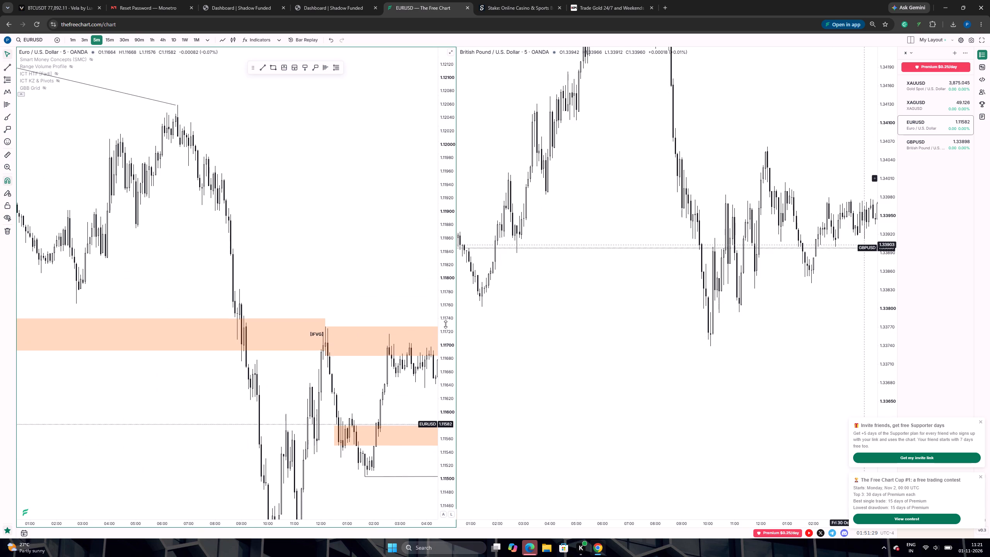
pyautogui.moveTo(445, 324); pyautogui.dragTo(442, 341)
pyautogui.scroll(-2, 291, 365)
pyautogui.moveTo(254, 391); pyautogui.dragTo(364, 431)
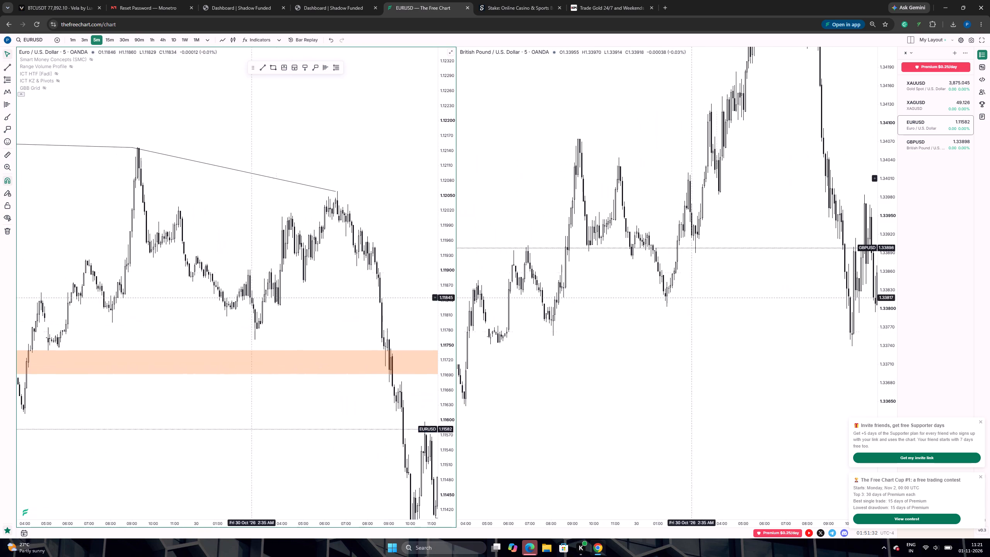
pyautogui.scroll(-6, 224, 263)
pyautogui.scroll(12, 224, 263)
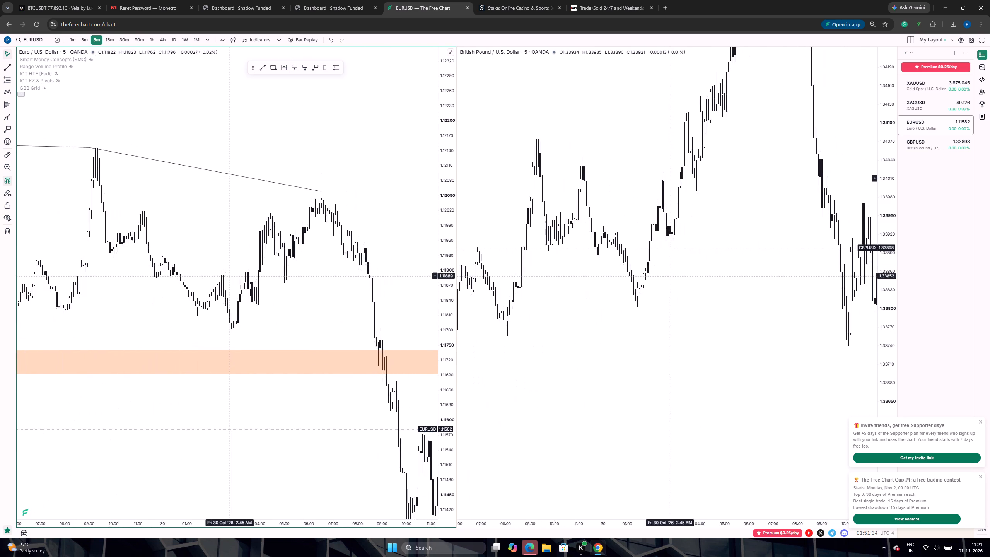
pyautogui.moveTo(275, 299); pyautogui.dragTo(241, 261)
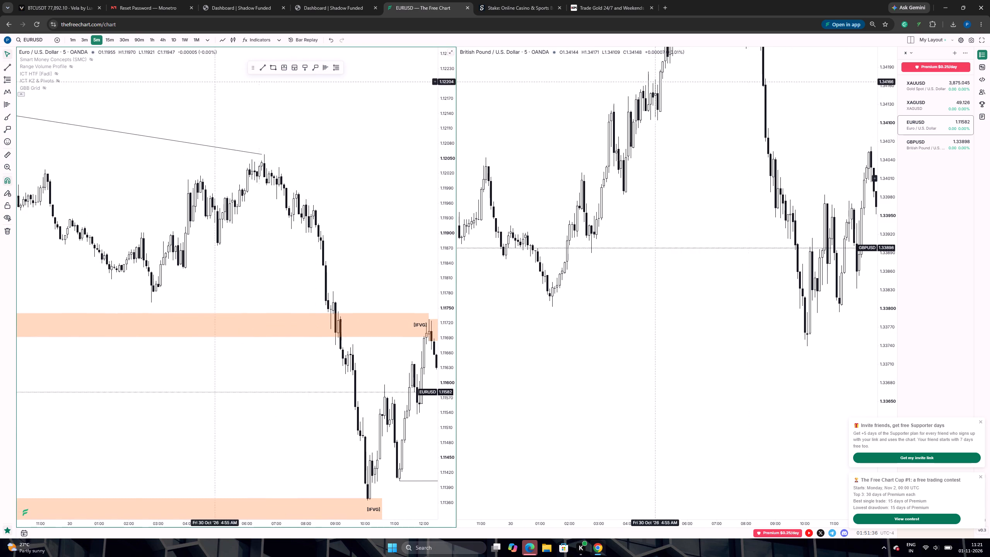
pyautogui.click(9, 78)
pyautogui.click(4, 77)
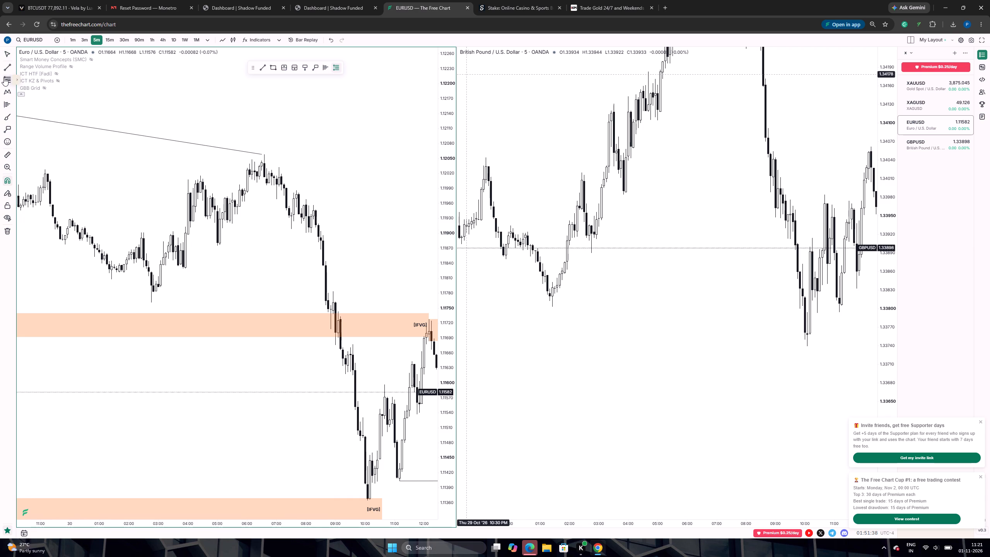
pyautogui.click(14, 78)
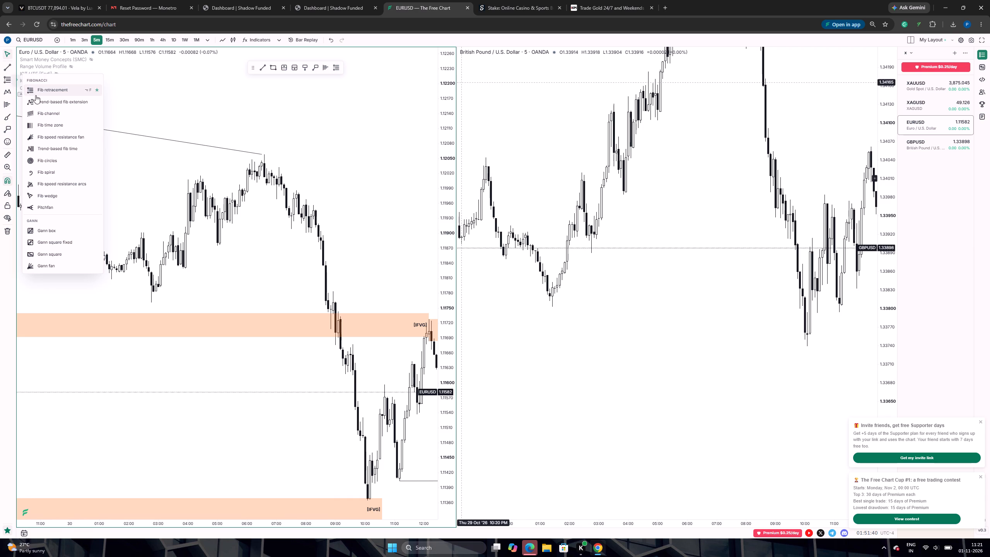
pyautogui.click(45, 90)
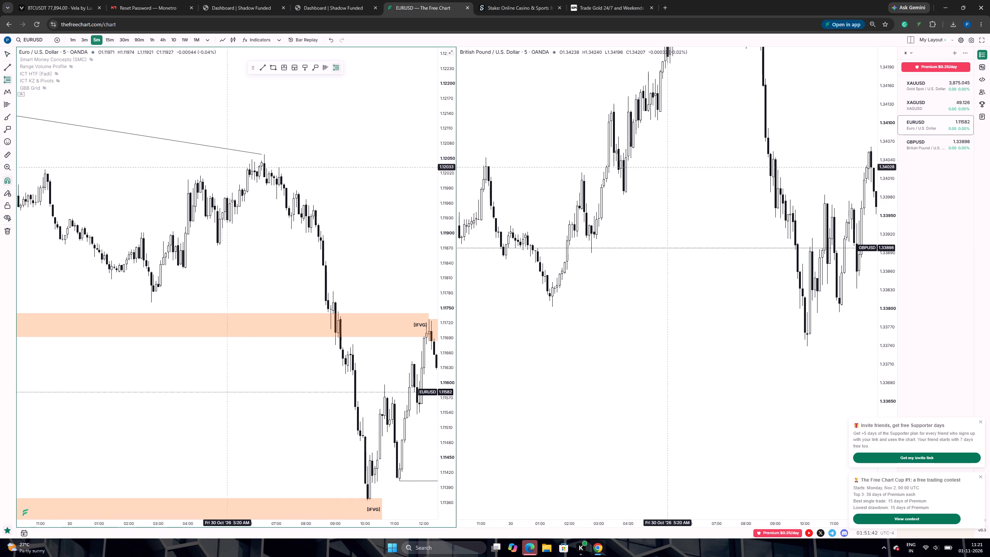
pyautogui.click(264, 156)
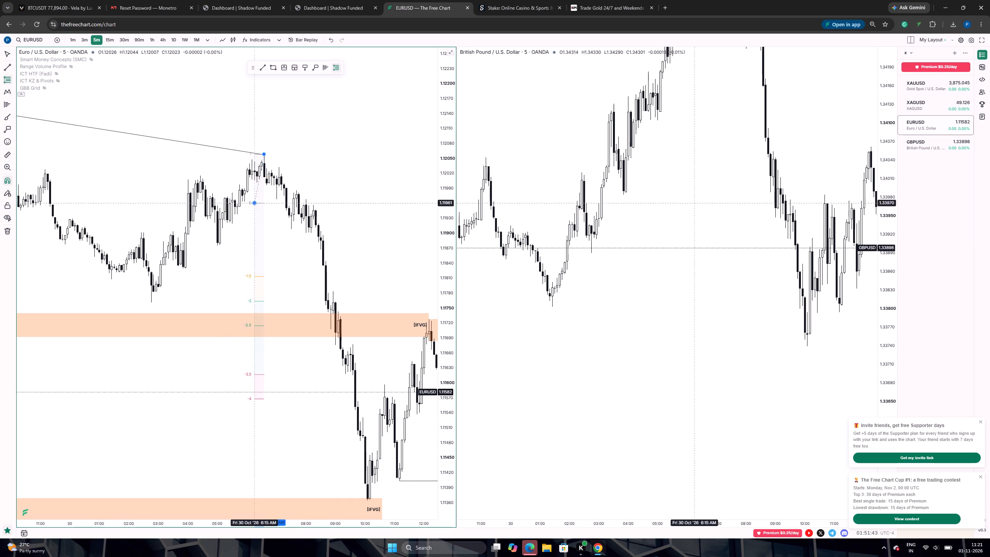
pyautogui.click(218, 247)
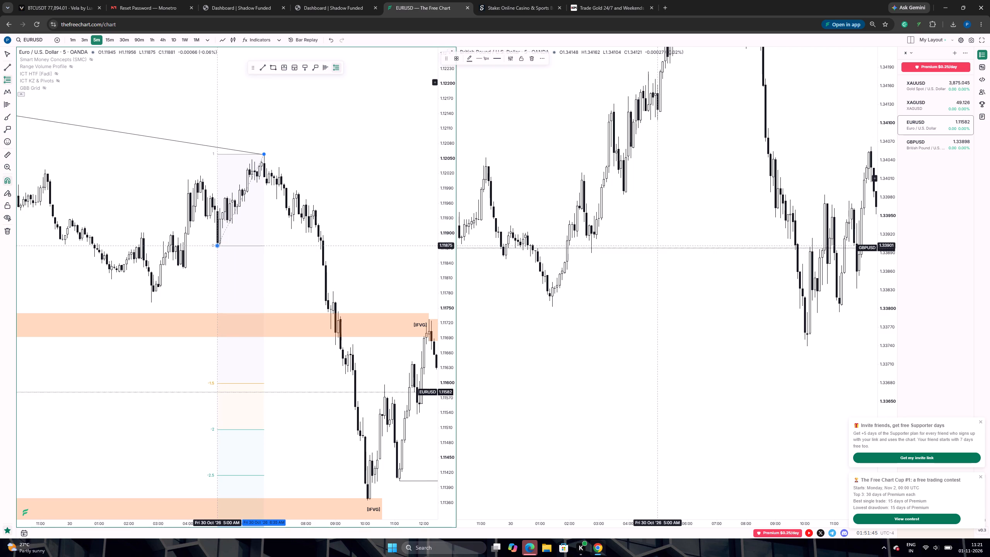
pyautogui.click(290, 267)
# Examine the 30 October EURUSD sell-off and recovery against the Fibonacci extension levels, the zones and the horizontal low lines.
pyautogui.scroll(-3, 311, 279)
pyautogui.moveTo(369, 281); pyautogui.dragTo(295, 222)
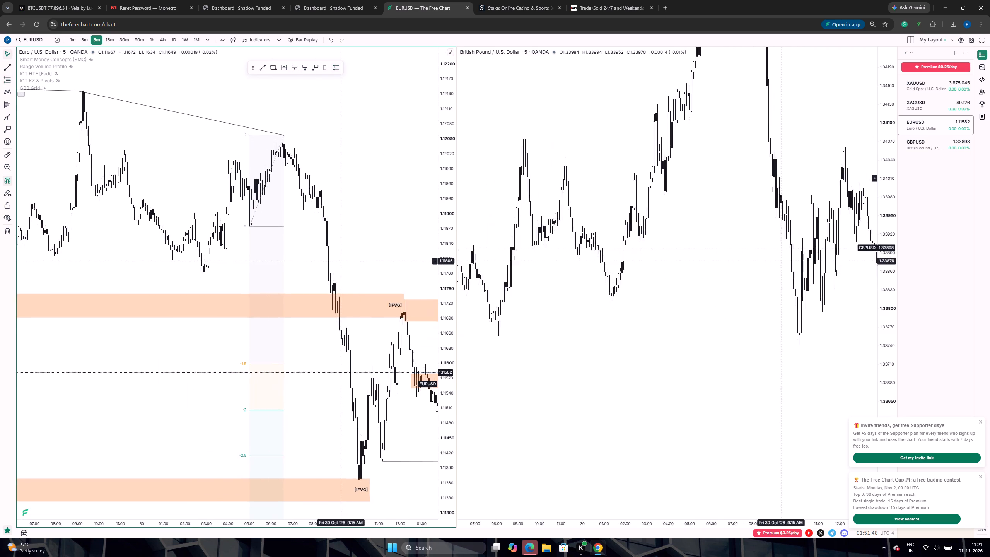
pyautogui.moveTo(295, 222); pyautogui.dragTo(203, 147)
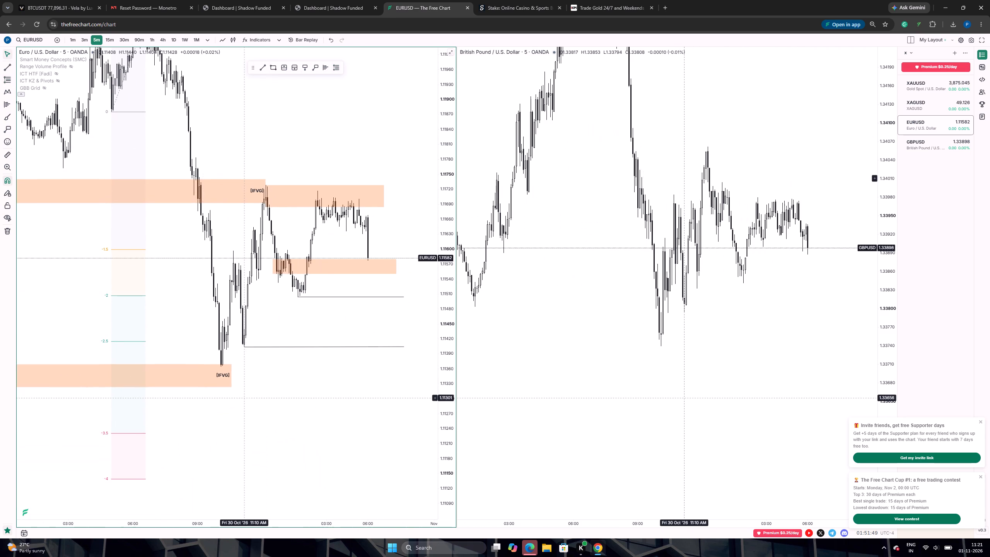
pyautogui.scroll(-5, 245, 398)
pyautogui.moveTo(277, 300); pyautogui.dragTo(277, 301)
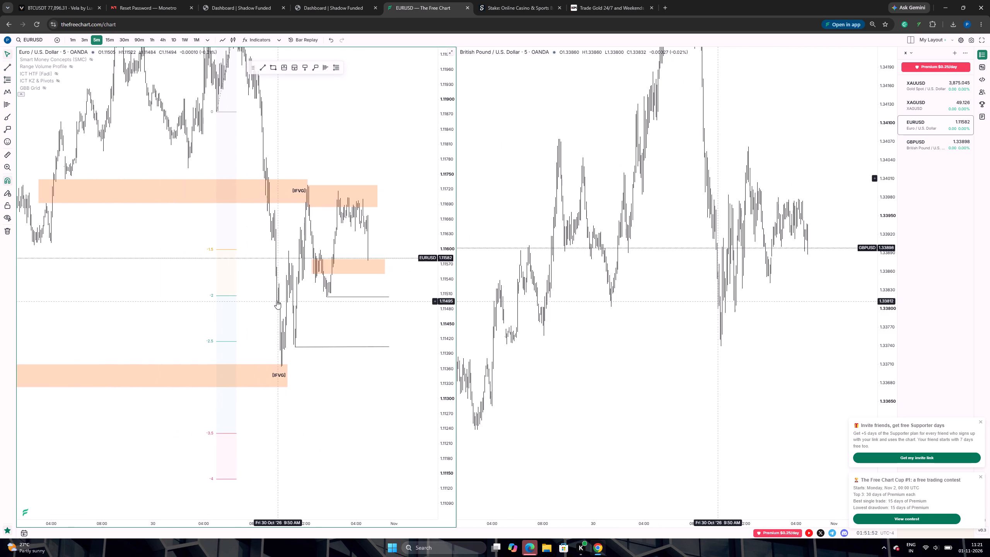
pyautogui.moveTo(277, 301); pyautogui.dragTo(258, 347)
pyautogui.scroll(10, 258, 347)
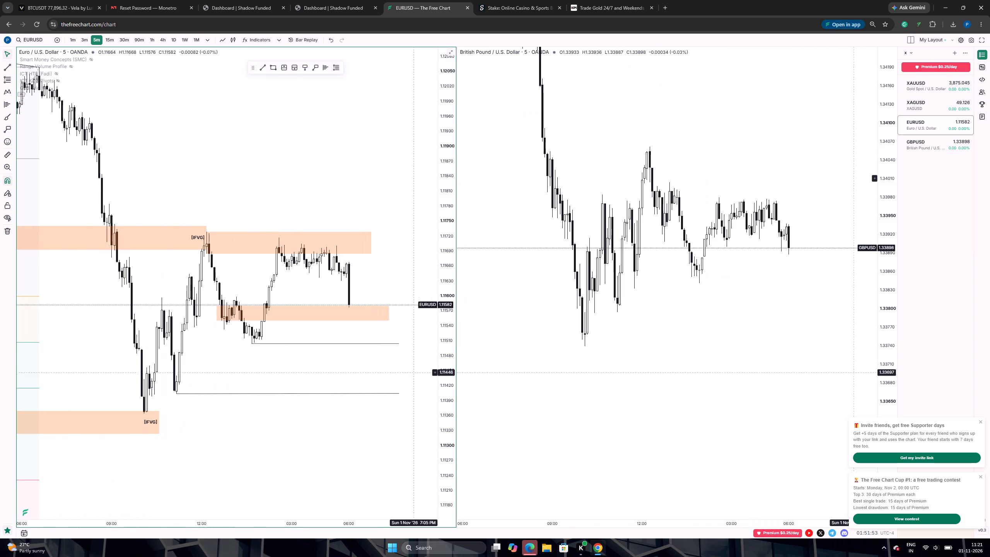
pyautogui.moveTo(448, 387); pyautogui.dragTo(418, 240)
pyautogui.moveTo(416, 296); pyautogui.dragTo(379, 246)
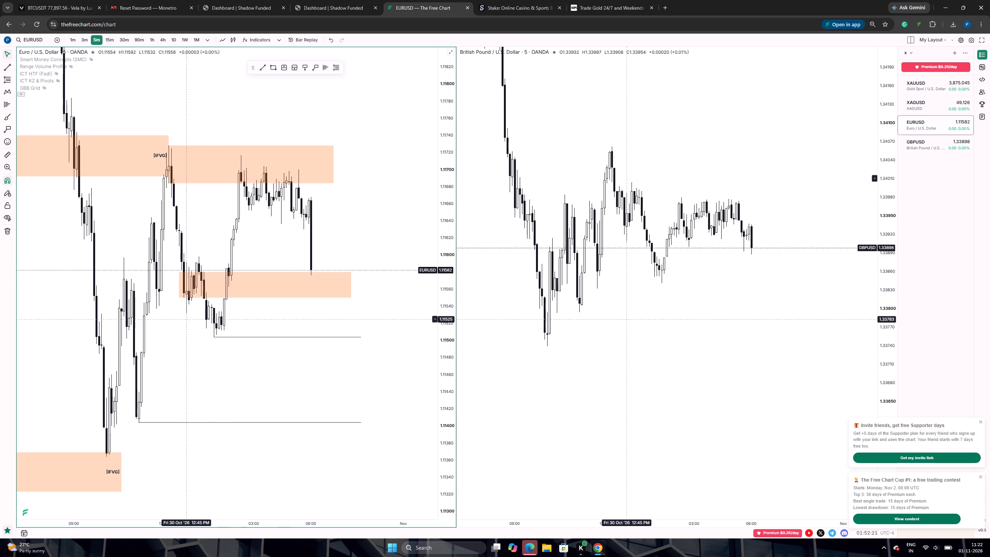
pyautogui.scroll(-3, 159, 322)
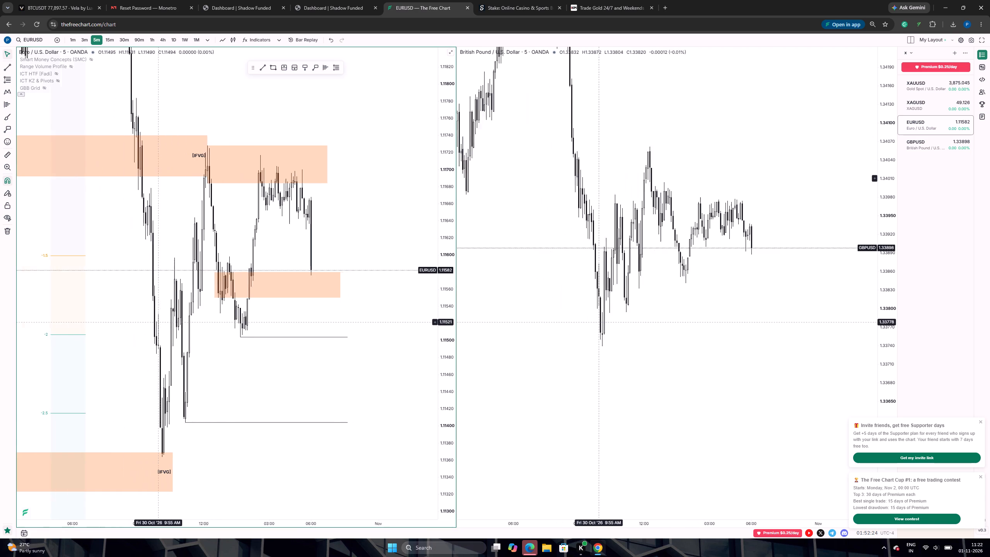
pyautogui.scroll(-8, 159, 322)
pyautogui.scroll(5, 159, 321)
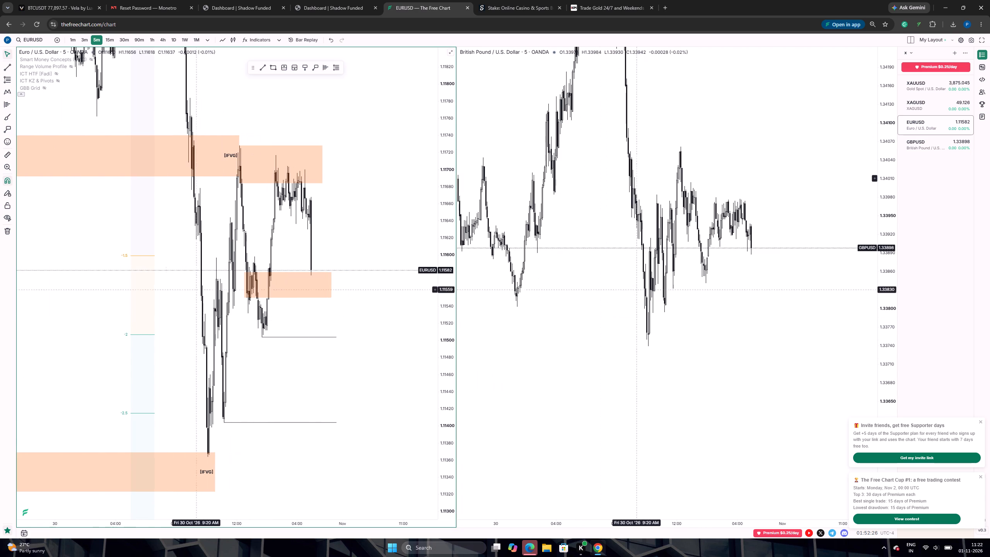
# Switch the EURUSD and GBPUSD charts to the 15-minute timeframe.
pyautogui.moveTo(440, 219); pyautogui.dragTo(430, 417)
pyautogui.scroll(-6, 355, 368)
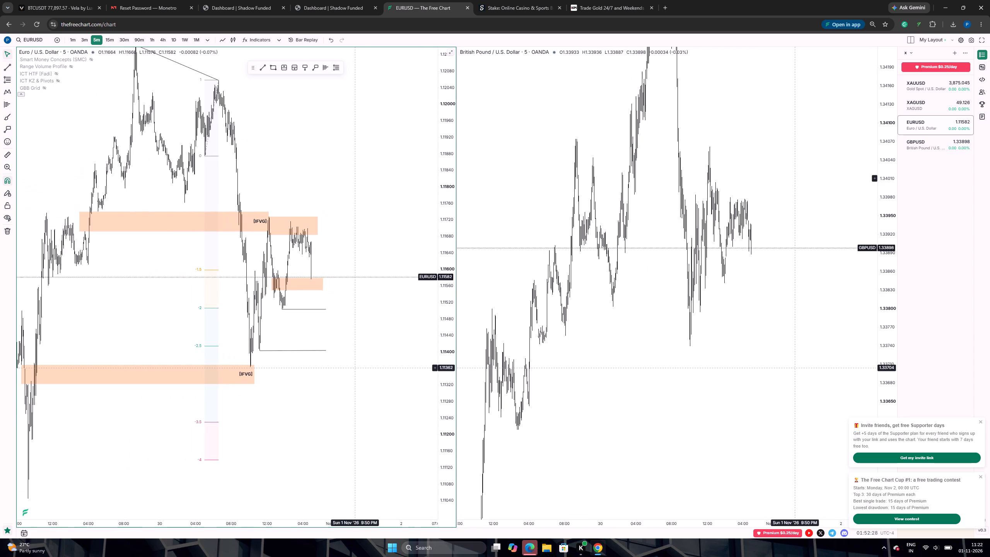
pyautogui.moveTo(367, 259); pyautogui.dragTo(382, 289)
pyautogui.scroll(9, 373, 293)
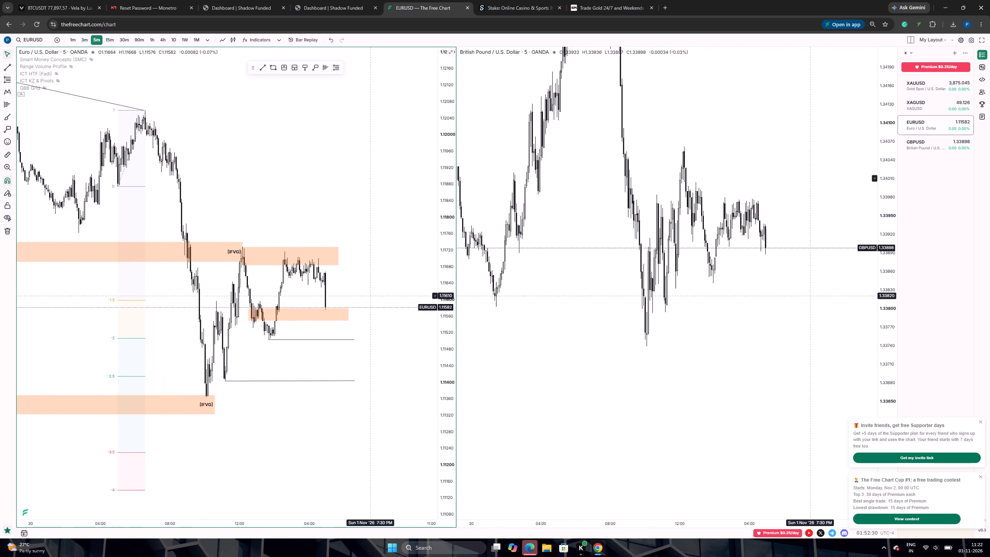
pyautogui.scroll(2, 367, 297)
pyautogui.scroll(-4, 357, 305)
pyautogui.click(111, 39)
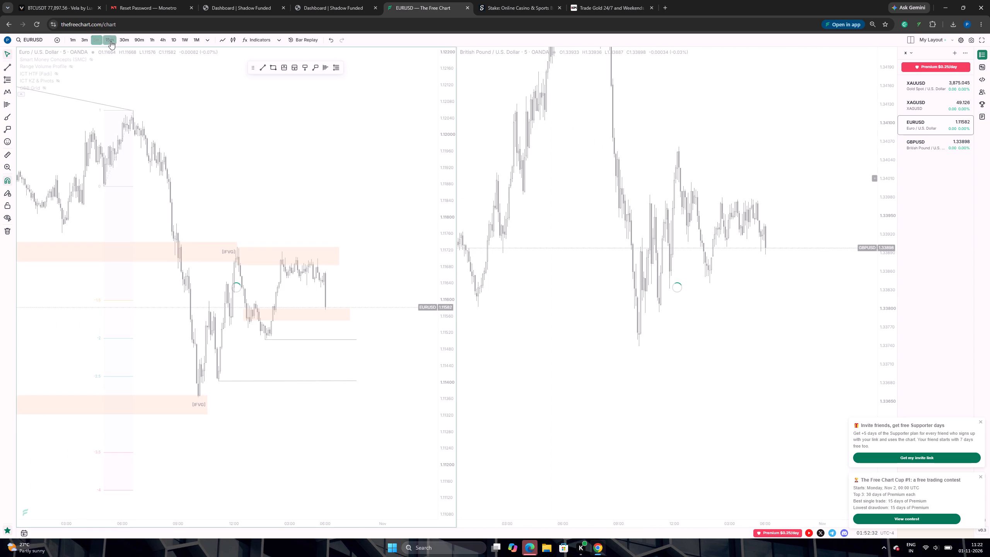
pyautogui.scroll(4, 193, 246)
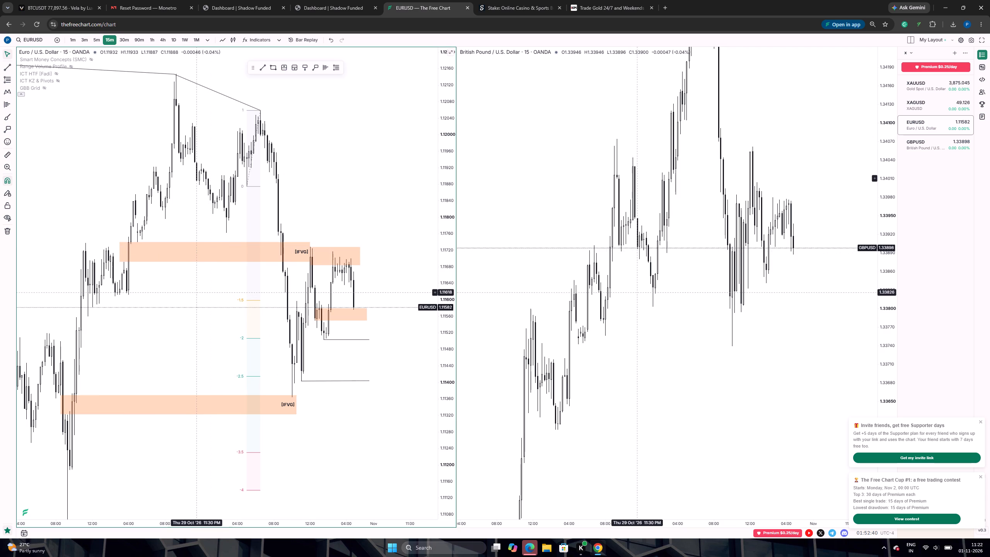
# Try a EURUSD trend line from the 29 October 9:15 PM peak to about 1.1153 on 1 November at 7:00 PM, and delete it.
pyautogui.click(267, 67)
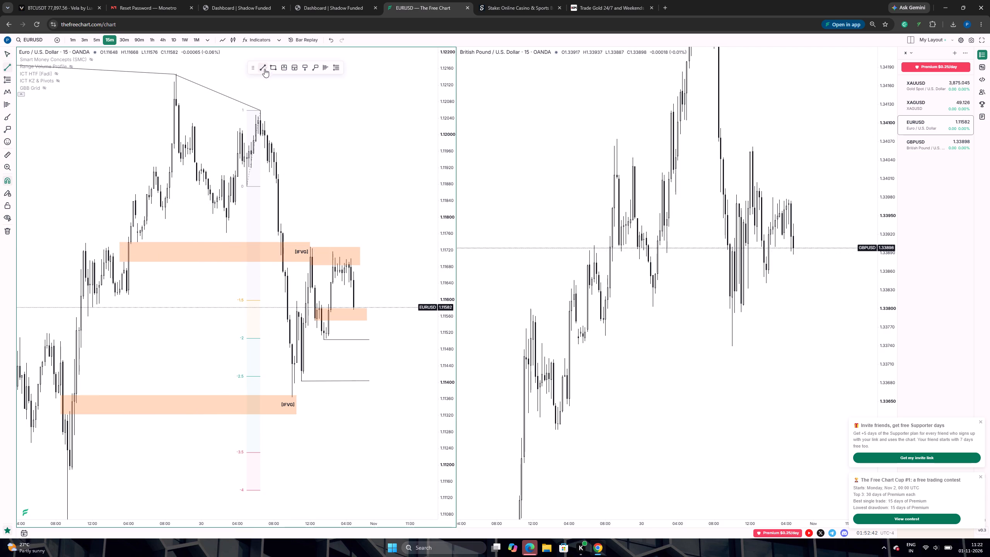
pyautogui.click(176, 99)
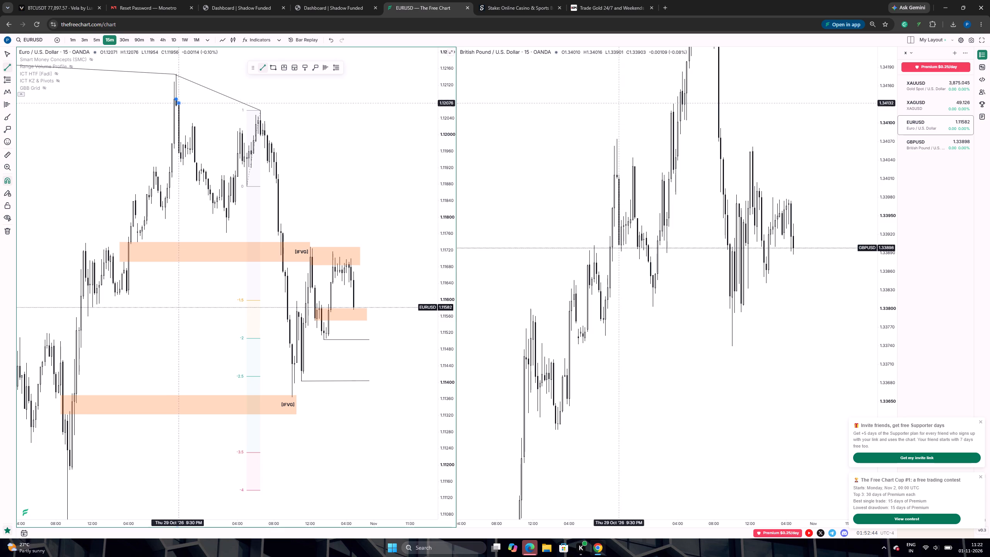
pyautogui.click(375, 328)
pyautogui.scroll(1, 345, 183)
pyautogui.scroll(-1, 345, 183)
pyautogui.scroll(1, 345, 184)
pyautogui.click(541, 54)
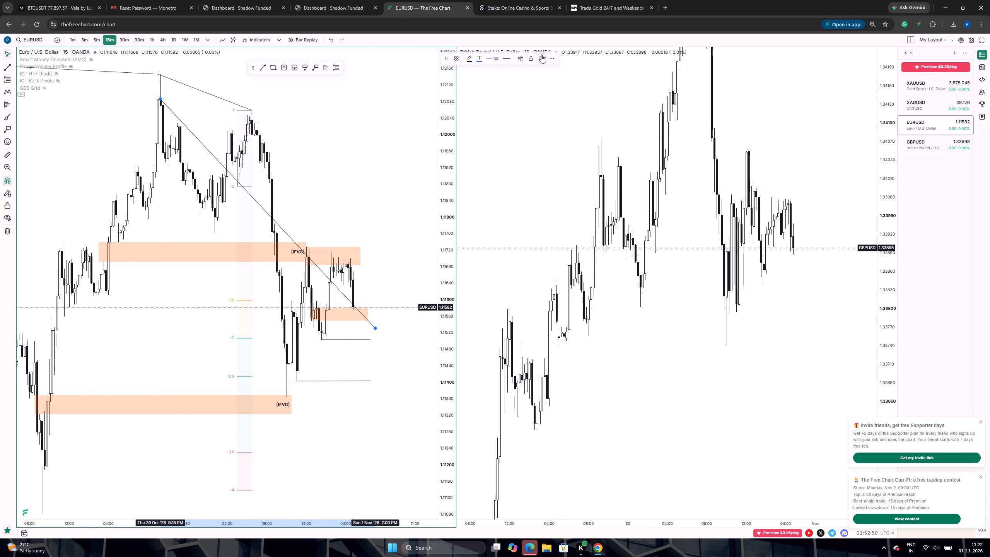
# Examine the 15-minute EURUSD sell-off and recovery of 30 October against the IFVG zones, Fibonacci levels and horizontal low lines.
pyautogui.scroll(4, 351, 180)
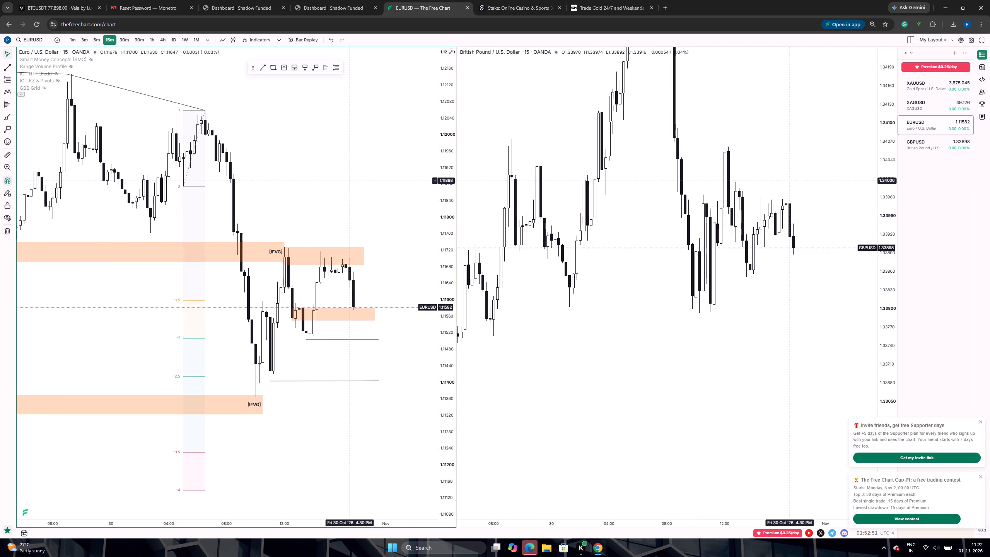
pyautogui.scroll(-1, 351, 181)
pyautogui.moveTo(350, 181); pyautogui.dragTo(311, 188)
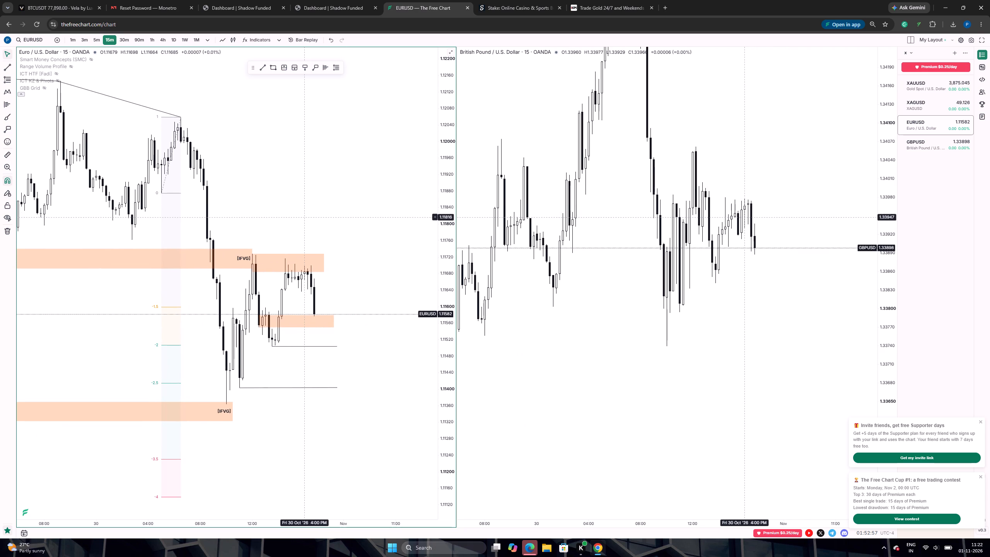
pyautogui.moveTo(445, 316); pyautogui.dragTo(439, 289)
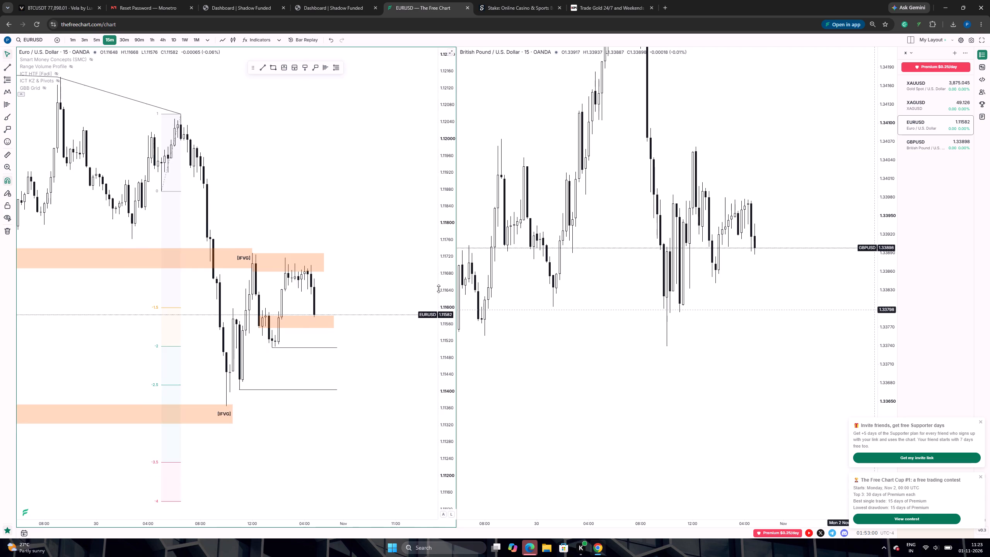
pyautogui.moveTo(439, 289); pyautogui.dragTo(432, 261)
pyautogui.moveTo(382, 264); pyautogui.dragTo(388, 293)
pyautogui.scroll(-2, 387, 292)
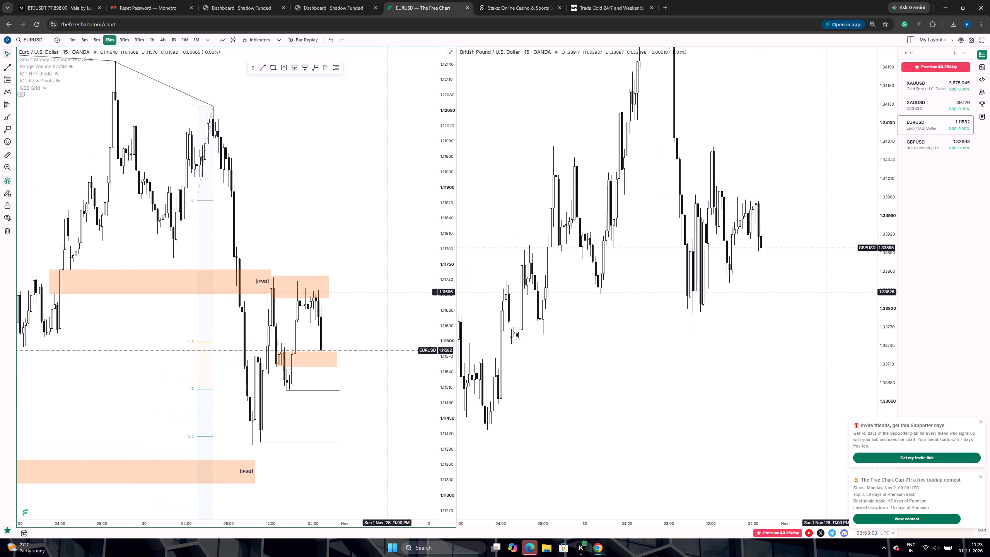
pyautogui.scroll(-3, 387, 292)
pyautogui.scroll(4, 335, 231)
pyautogui.moveTo(314, 200); pyautogui.dragTo(354, 287)
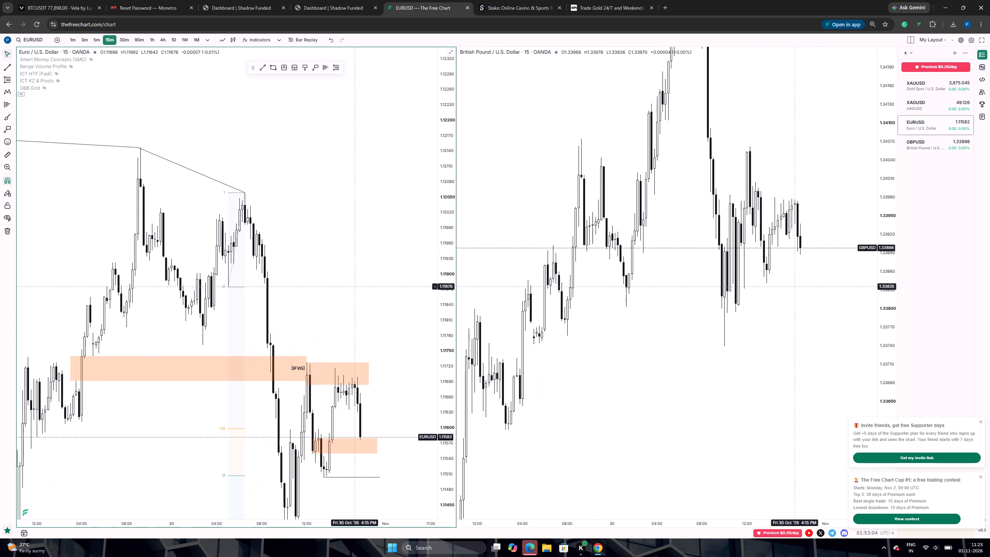
# Inspect the two EURUSD trend lines meeting above the 29 October 9:15 PM peak and the swings below them.
pyautogui.click(138, 147)
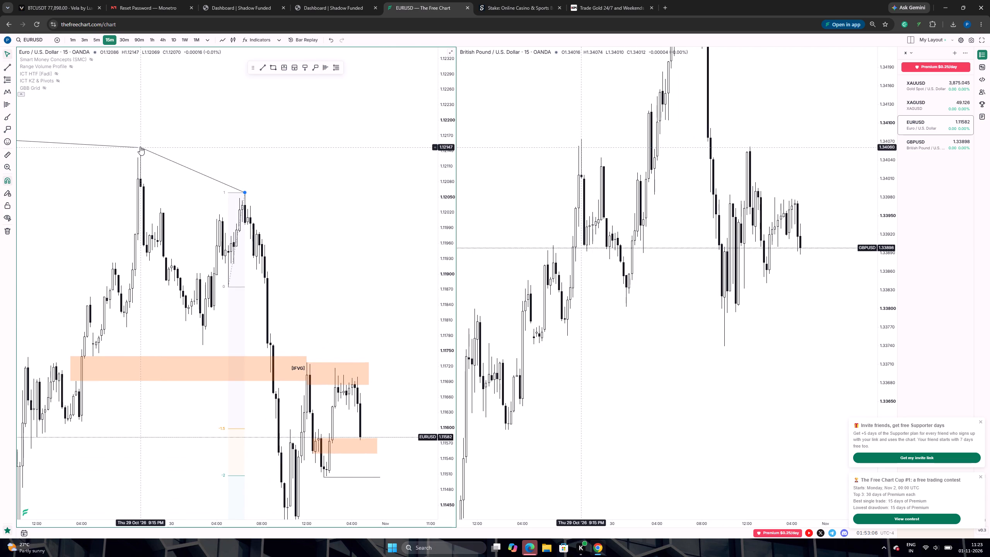
pyautogui.click(137, 147)
pyautogui.click(130, 146)
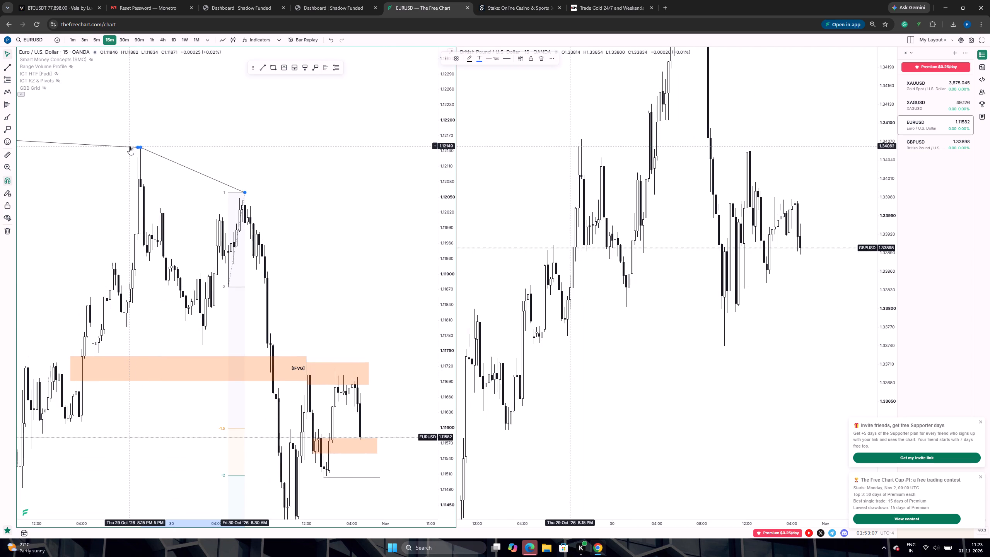
pyautogui.click(137, 147)
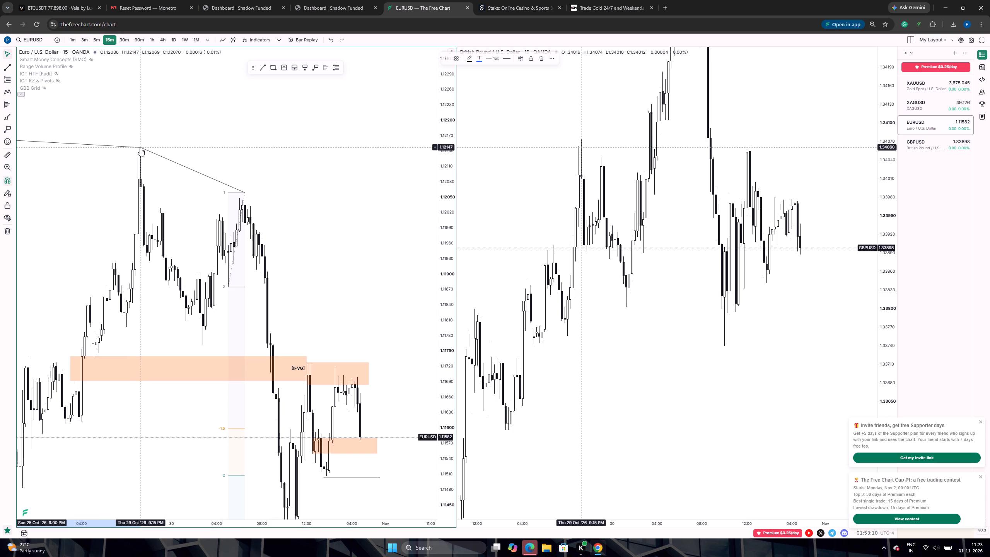
pyautogui.click(146, 174)
pyautogui.click(161, 217)
pyautogui.moveTo(183, 249); pyautogui.dragTo(165, 174)
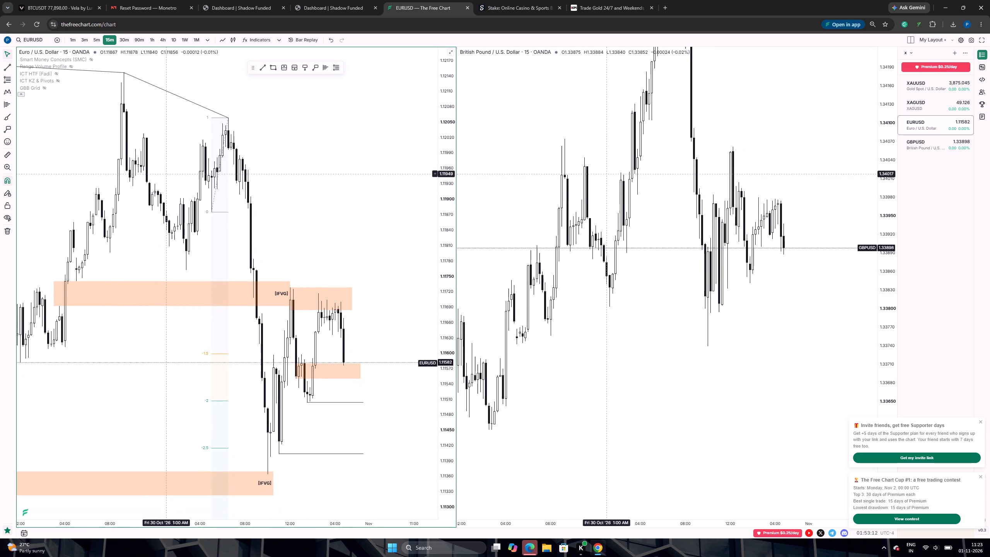
pyautogui.scroll(-4, 383, 247)
pyautogui.scroll(1, 383, 247)
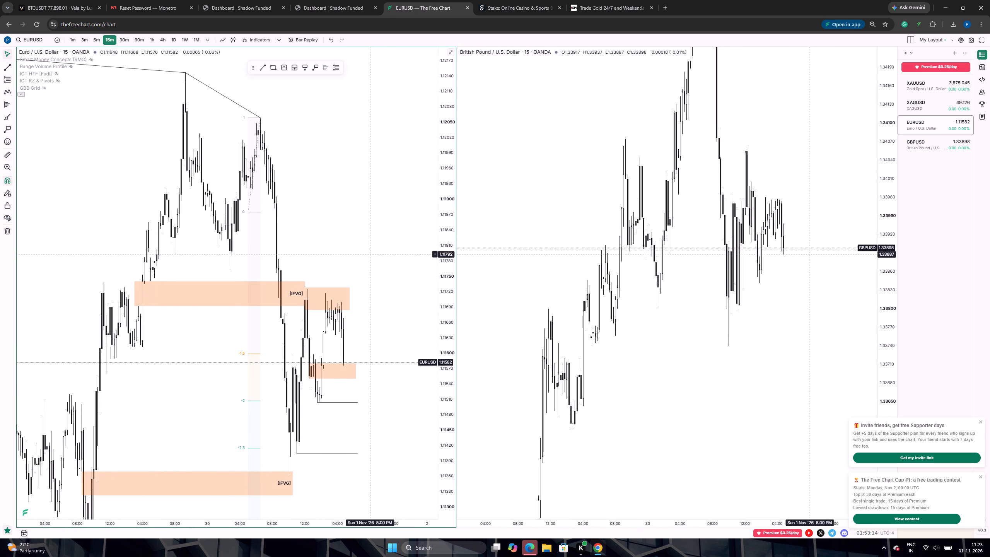
pyautogui.scroll(2, 313, 232)
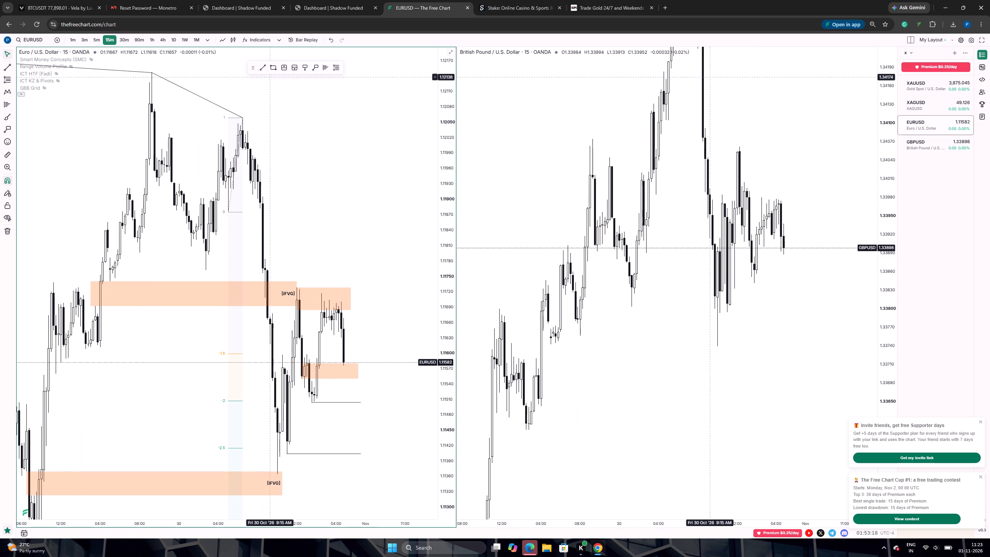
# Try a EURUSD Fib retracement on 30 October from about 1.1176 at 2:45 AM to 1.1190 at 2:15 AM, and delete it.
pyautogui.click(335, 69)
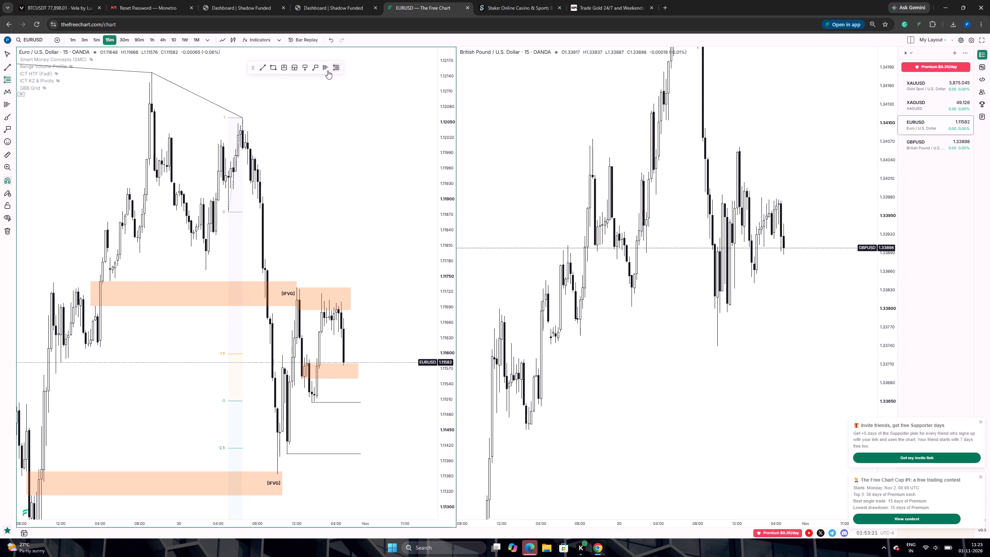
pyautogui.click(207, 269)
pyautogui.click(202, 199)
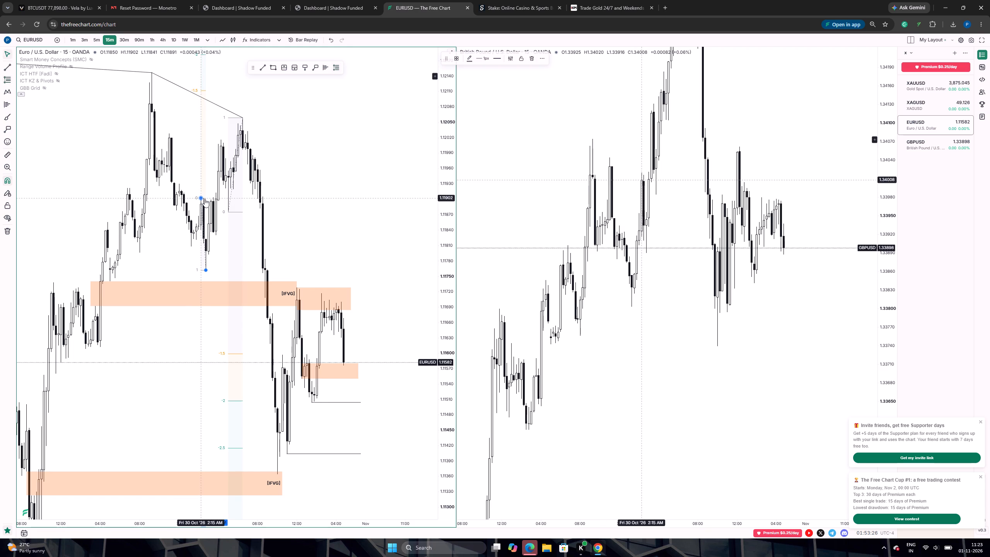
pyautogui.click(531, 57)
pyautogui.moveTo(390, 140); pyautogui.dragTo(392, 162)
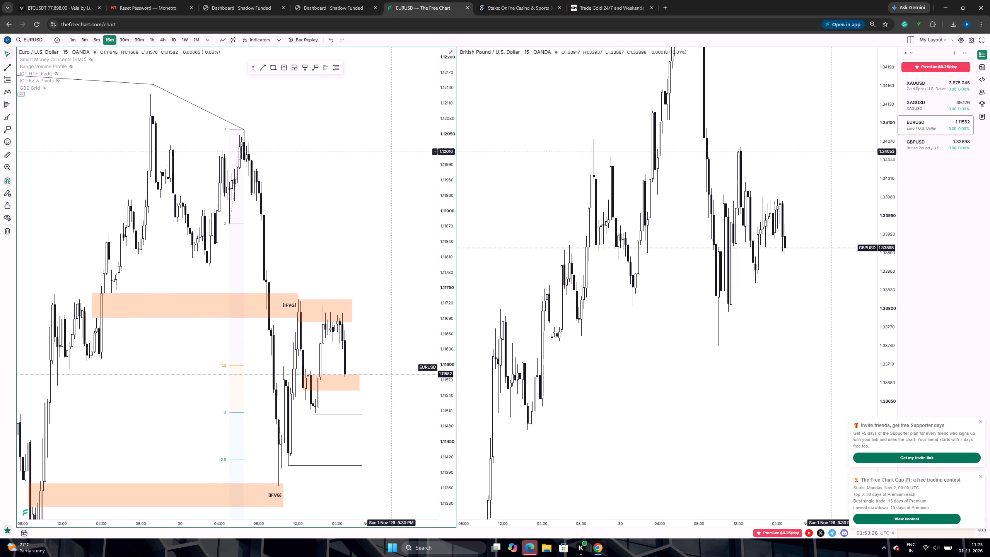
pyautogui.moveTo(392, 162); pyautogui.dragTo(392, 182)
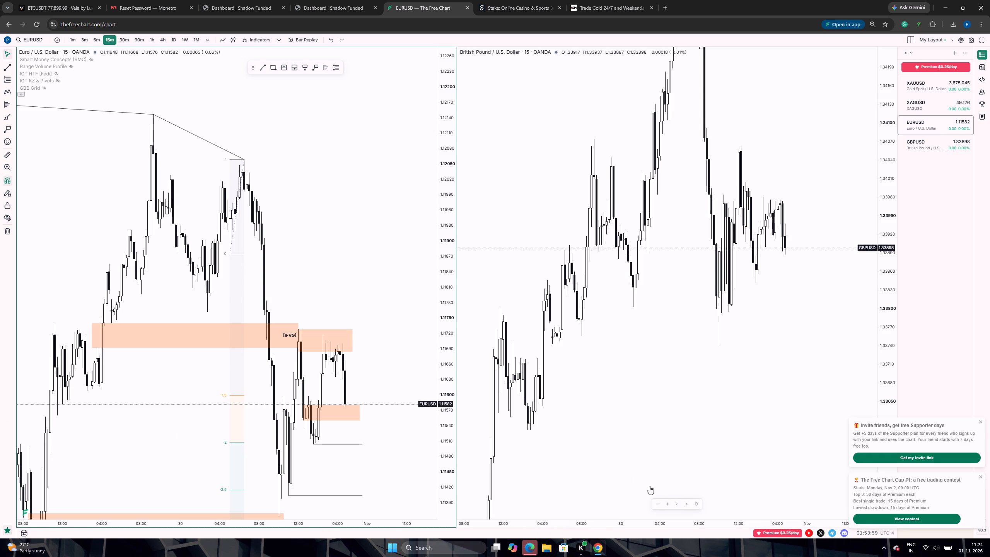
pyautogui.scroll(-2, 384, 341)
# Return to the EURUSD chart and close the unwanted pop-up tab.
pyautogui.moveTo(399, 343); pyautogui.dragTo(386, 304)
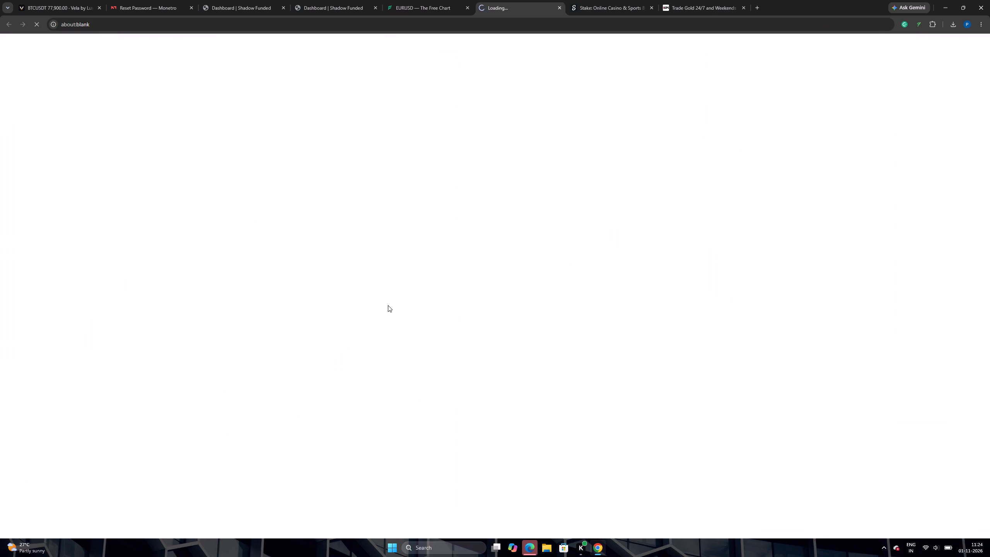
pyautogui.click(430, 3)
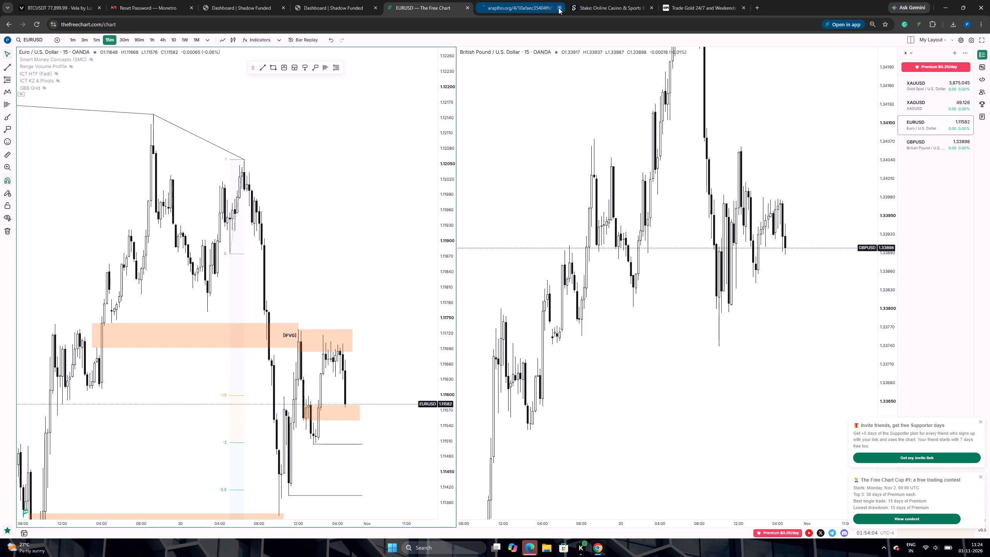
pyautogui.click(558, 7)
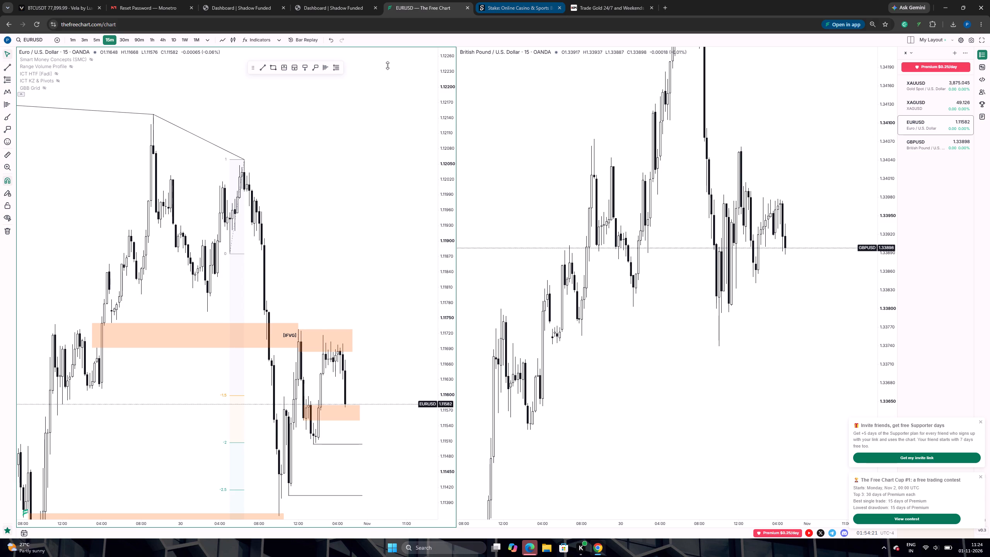
# Compare the 29–30 October GBPUSD rally, sell-off and recovery with the same swings on EURUSD.
pyautogui.scroll(1, 343, 137)
pyautogui.moveTo(353, 202); pyautogui.dragTo(338, 166)
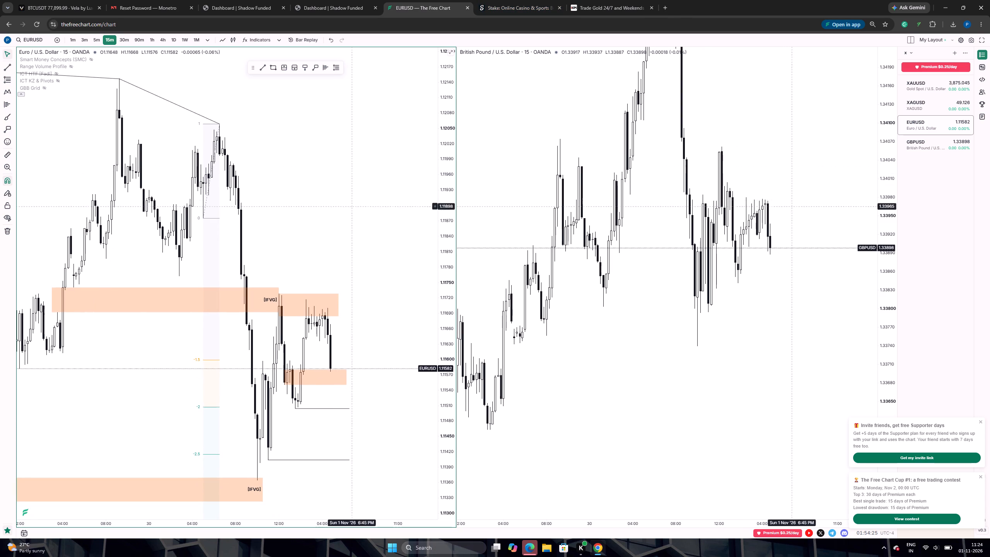
pyautogui.moveTo(358, 245); pyautogui.dragTo(326, 246)
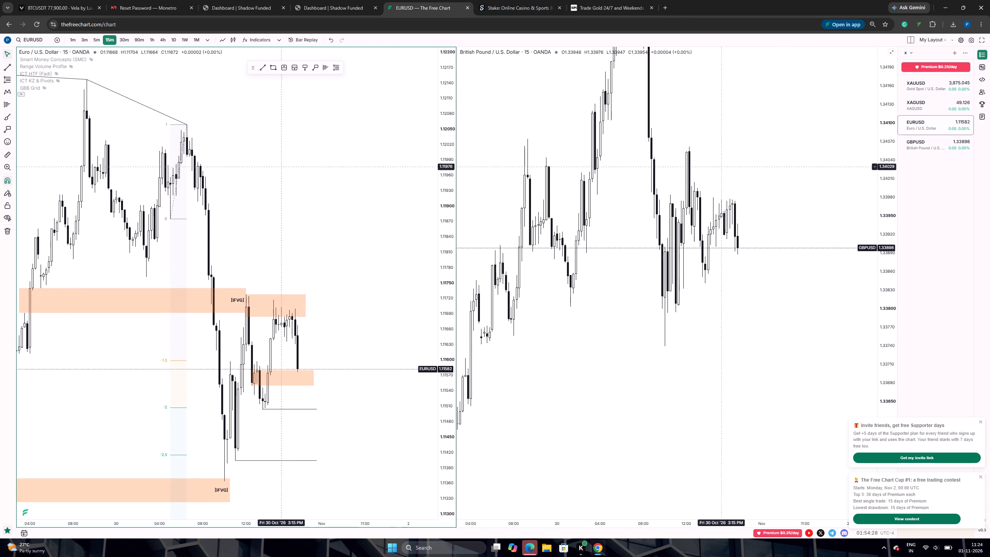
pyautogui.moveTo(726, 166); pyautogui.dragTo(734, 198)
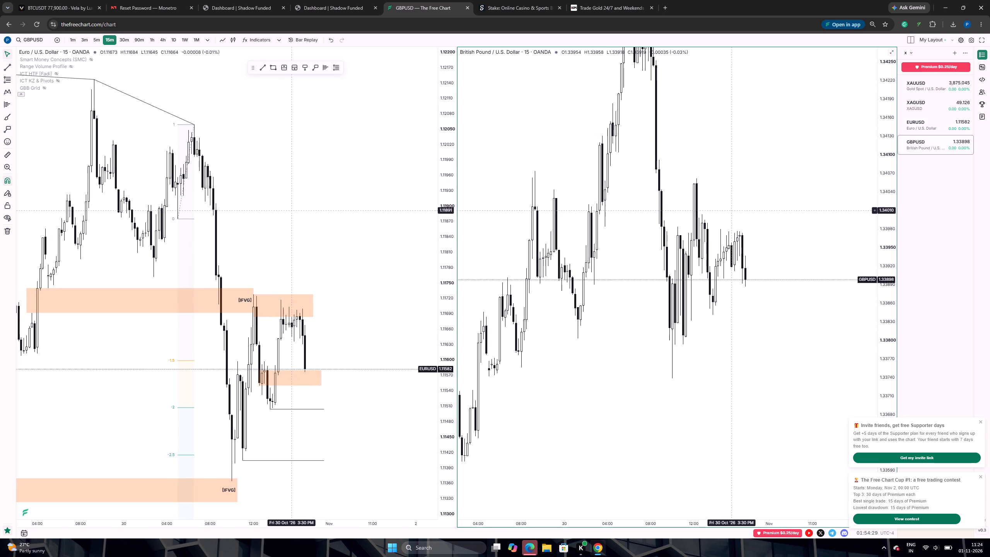
pyautogui.scroll(2, 783, 245)
pyautogui.scroll(1, 748, 247)
pyautogui.moveTo(723, 221); pyautogui.dragTo(736, 242)
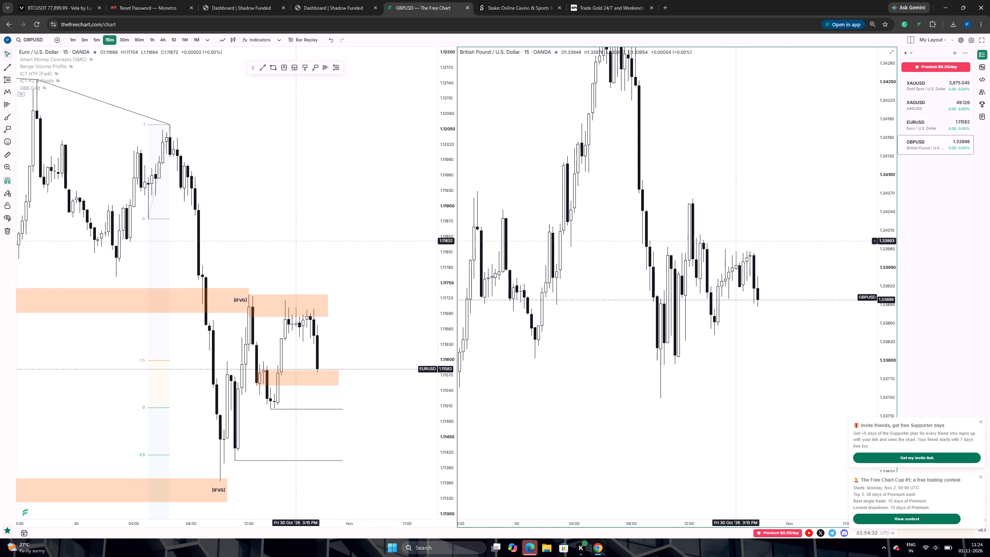
pyautogui.moveTo(736, 242); pyautogui.dragTo(737, 243)
pyautogui.moveTo(888, 197); pyautogui.dragTo(885, 240)
pyautogui.scroll(-6, 757, 214)
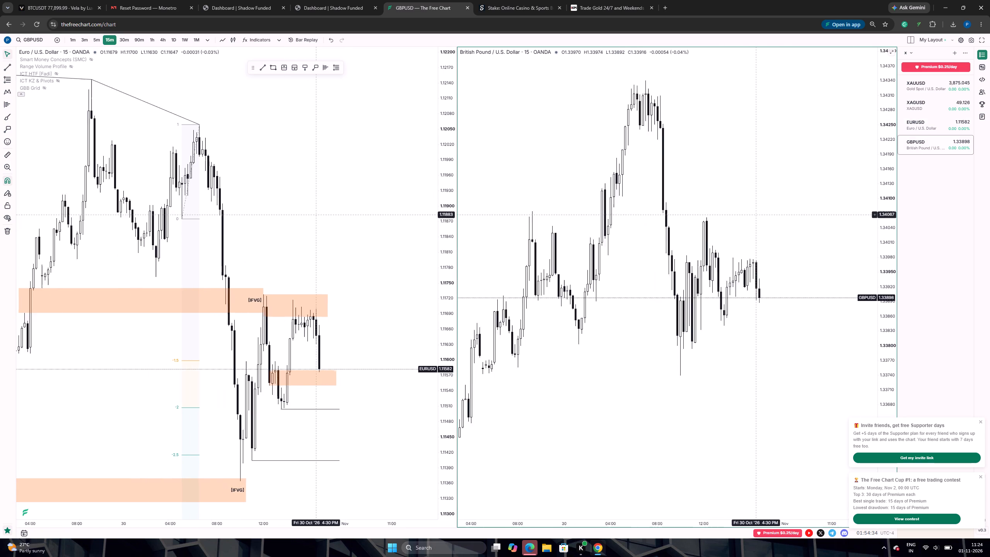
pyautogui.scroll(-4, 756, 215)
pyautogui.scroll(5, 265, 273)
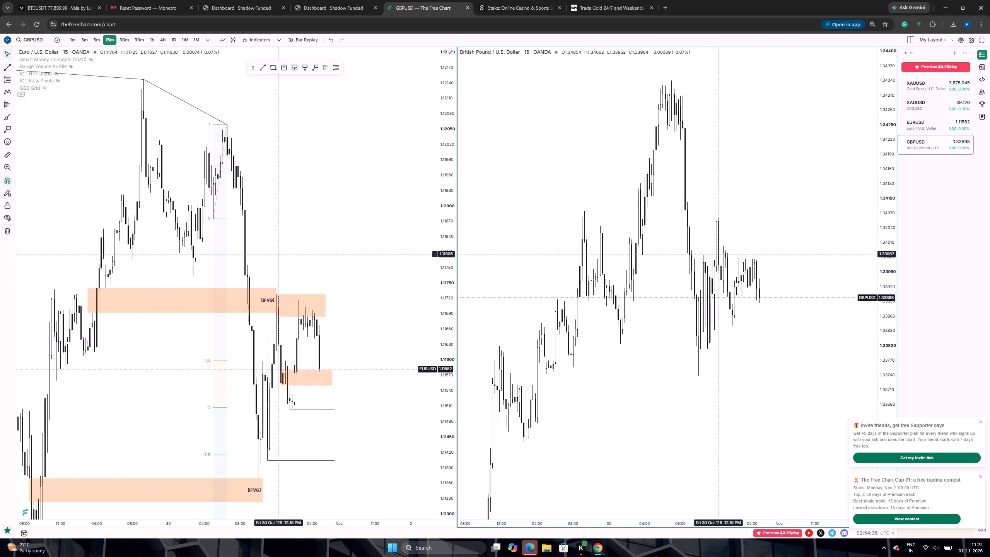
# Examine the wider EURUSD price action from 28 to 30 October around the IFVG zones and the lower Fibonacci extension levels.
pyautogui.moveTo(314, 260); pyautogui.dragTo(298, 171)
pyautogui.scroll(-5, 346, 266)
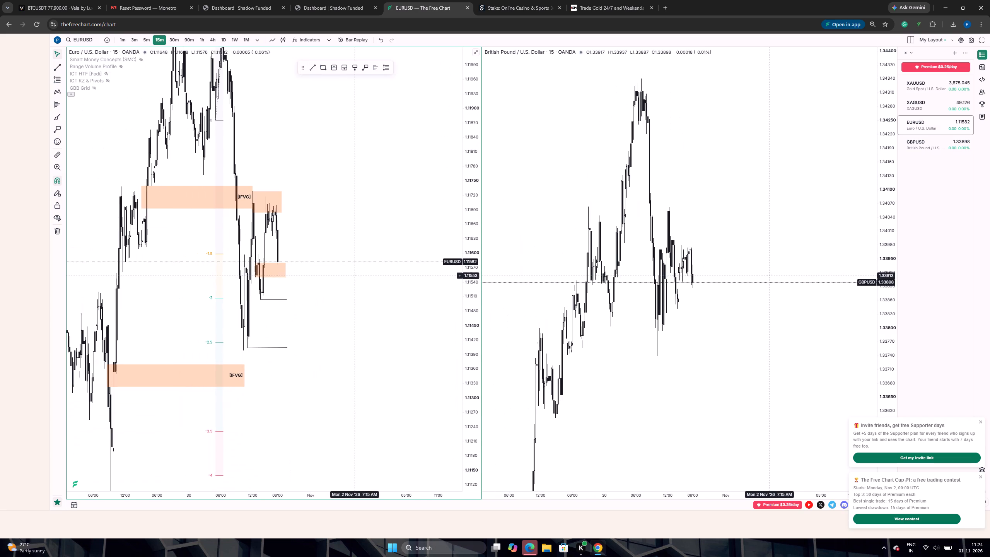
pyautogui.moveTo(326, 303); pyautogui.dragTo(411, 291)
pyautogui.moveTo(373, 365); pyautogui.dragTo(396, 335)
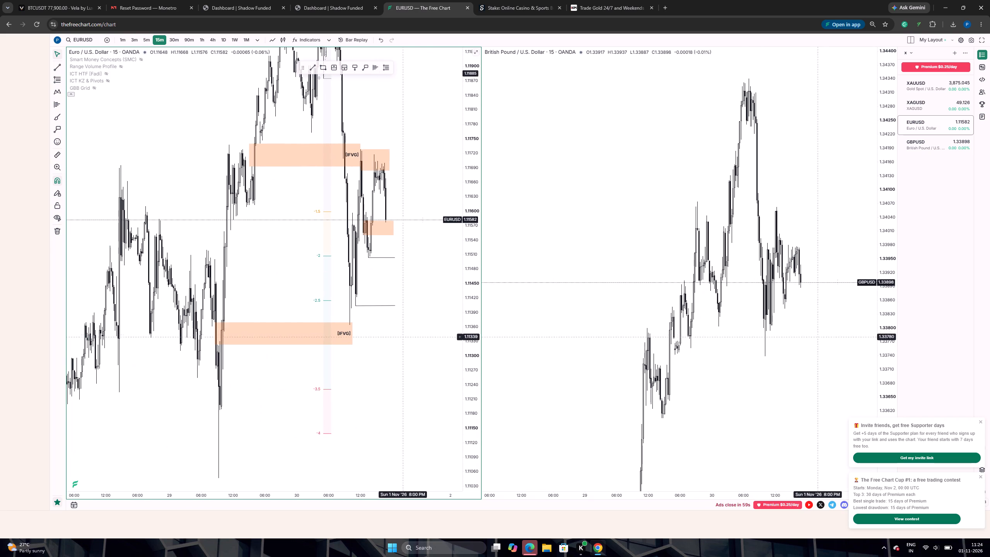
pyautogui.moveTo(470, 312); pyautogui.dragTo(452, 415)
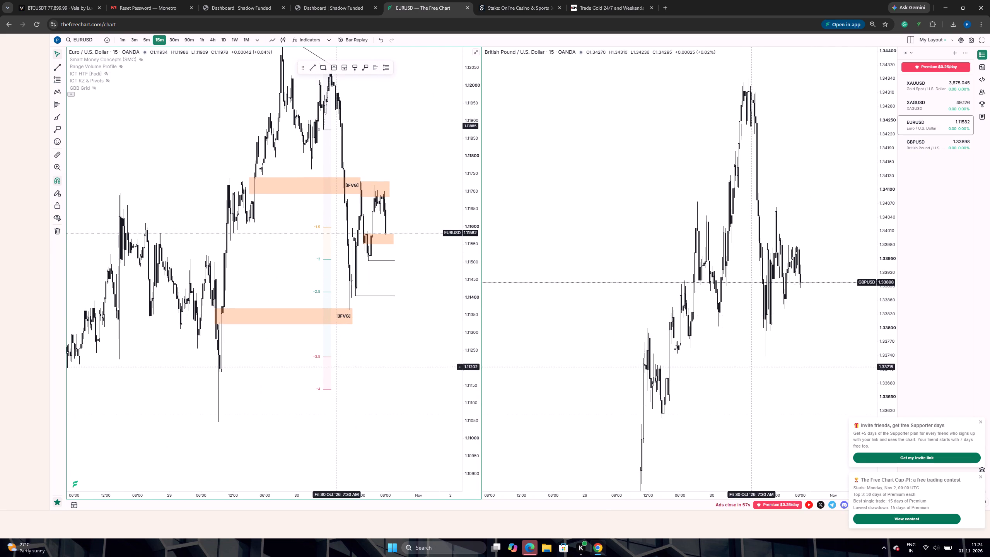
pyautogui.scroll(-1, 358, 338)
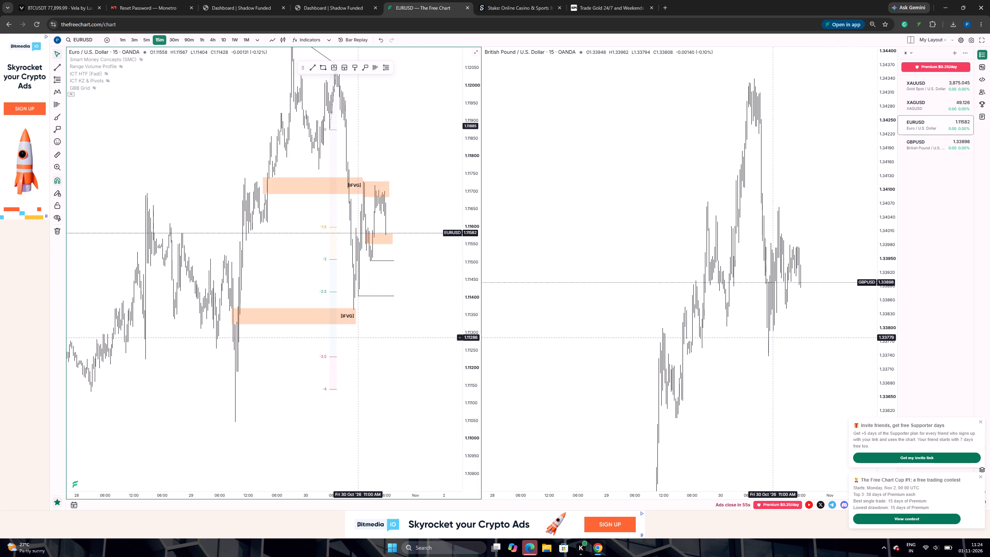
# Examine the 15-minute EURUSD swings from 28 to 30 October around the IFVG zones alongside GBPUSD.
pyautogui.scroll(1, 358, 338)
pyautogui.moveTo(224, 366); pyautogui.dragTo(307, 357)
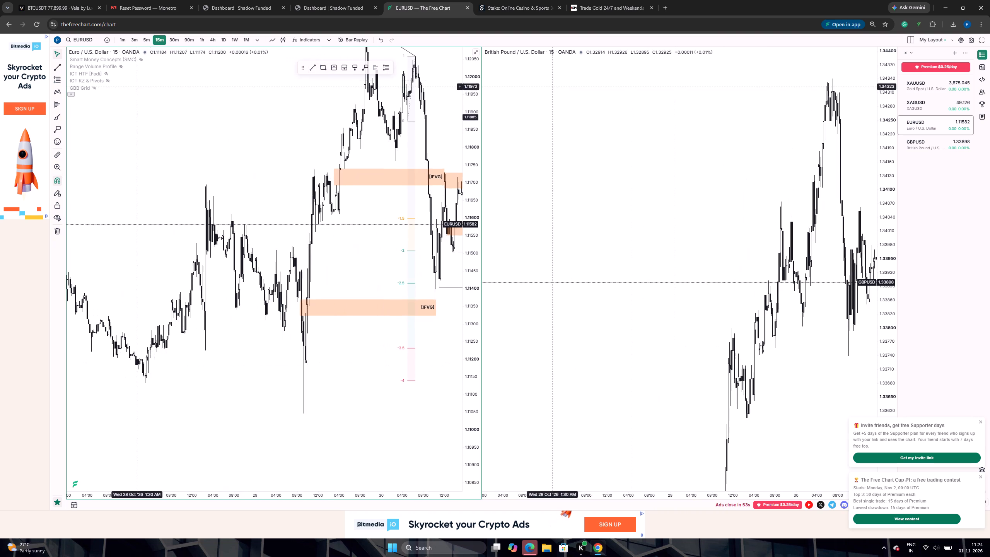
pyautogui.scroll(-5, 237, 348)
pyautogui.scroll(7, 237, 348)
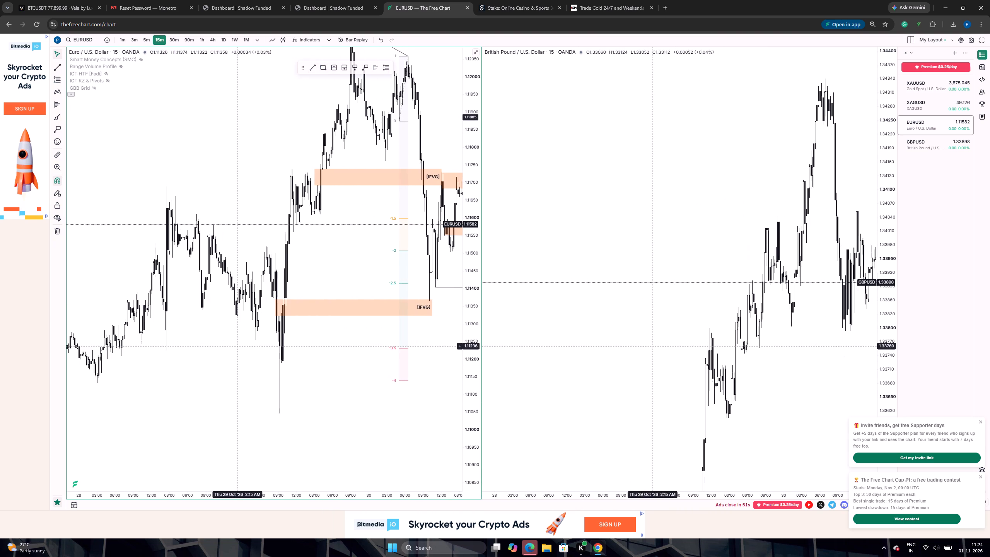
pyautogui.moveTo(308, 342); pyautogui.dragTo(225, 391)
pyautogui.scroll(4, 397, 293)
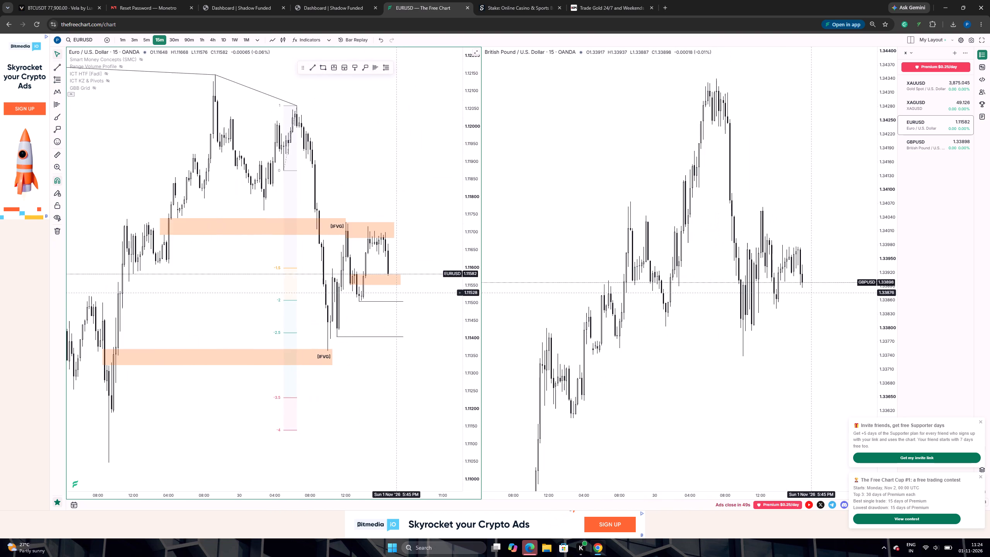
pyautogui.scroll(3, 397, 292)
pyautogui.moveTo(409, 243); pyautogui.dragTo(381, 259)
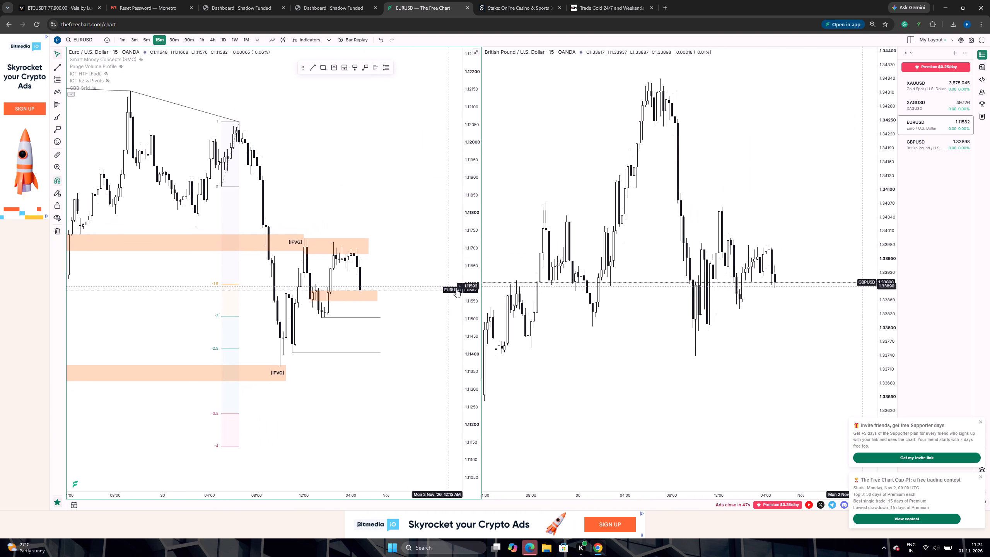
pyautogui.moveTo(465, 292); pyautogui.dragTo(435, 152)
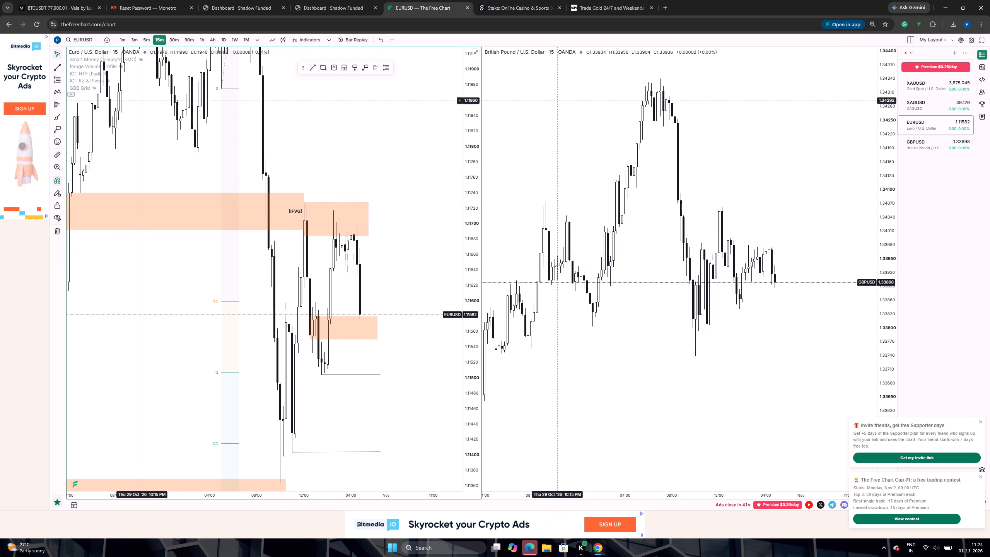
# Switch both charts to the 5-minute timeframe and compare the 30 October sell-off and recovery on EURUSD and GBPUSD.
pyautogui.click(145, 37)
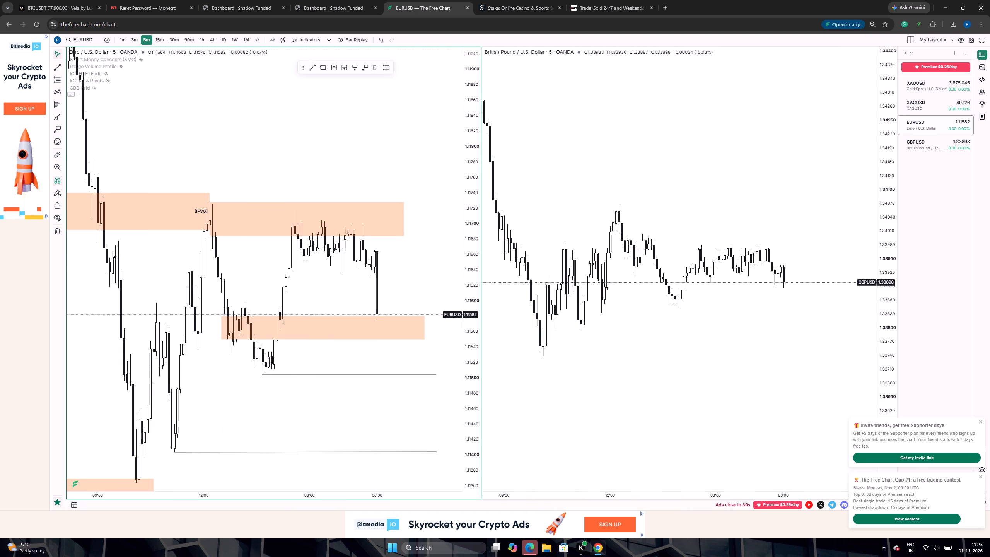
pyautogui.scroll(-3, 333, 283)
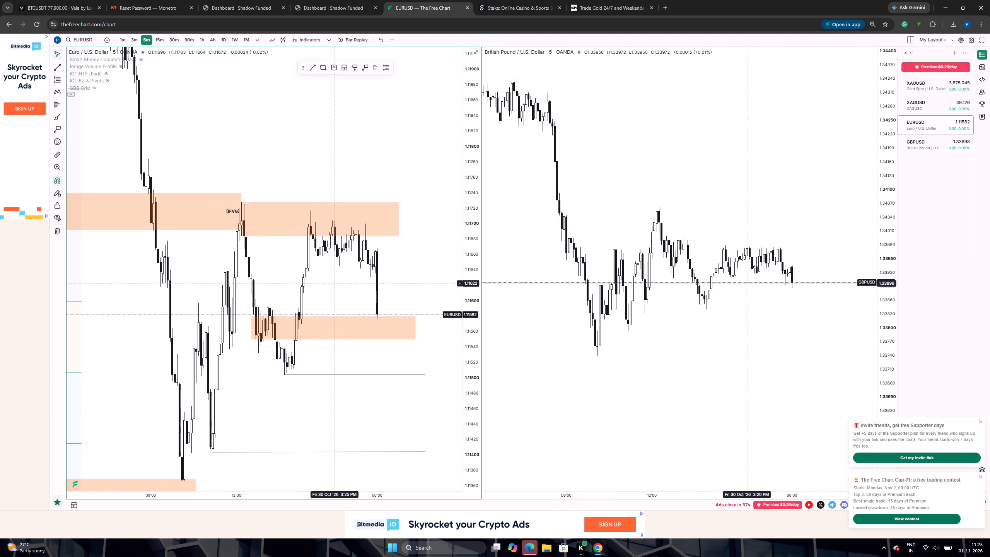
pyautogui.scroll(-3, 333, 284)
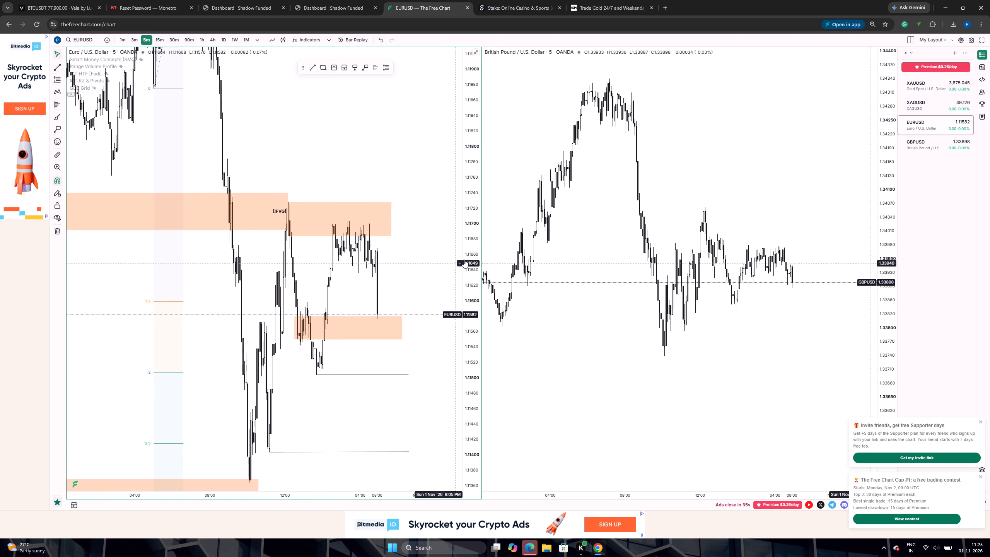
pyautogui.moveTo(468, 260); pyautogui.dragTo(471, 300)
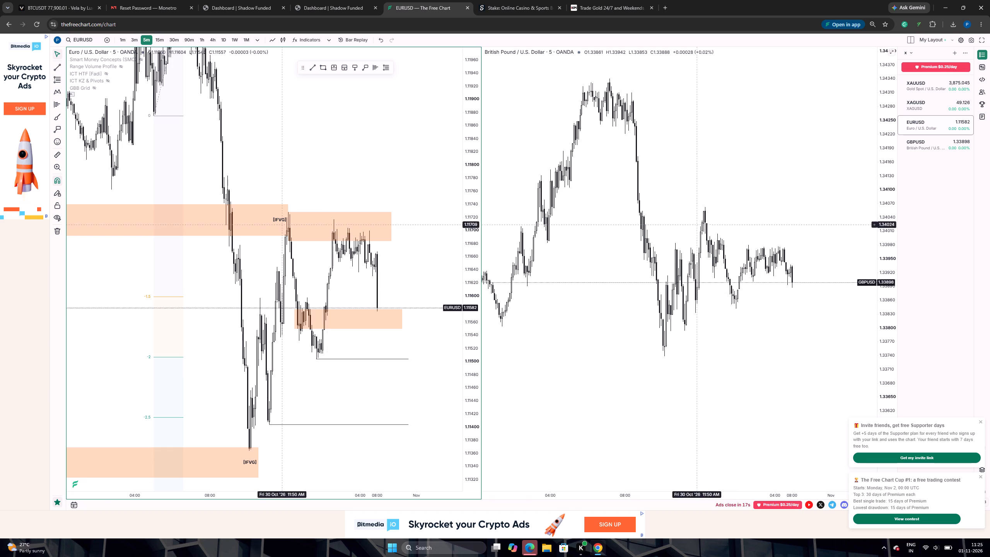
pyautogui.scroll(4, 691, 345)
pyautogui.moveTo(693, 278); pyautogui.dragTo(715, 280)
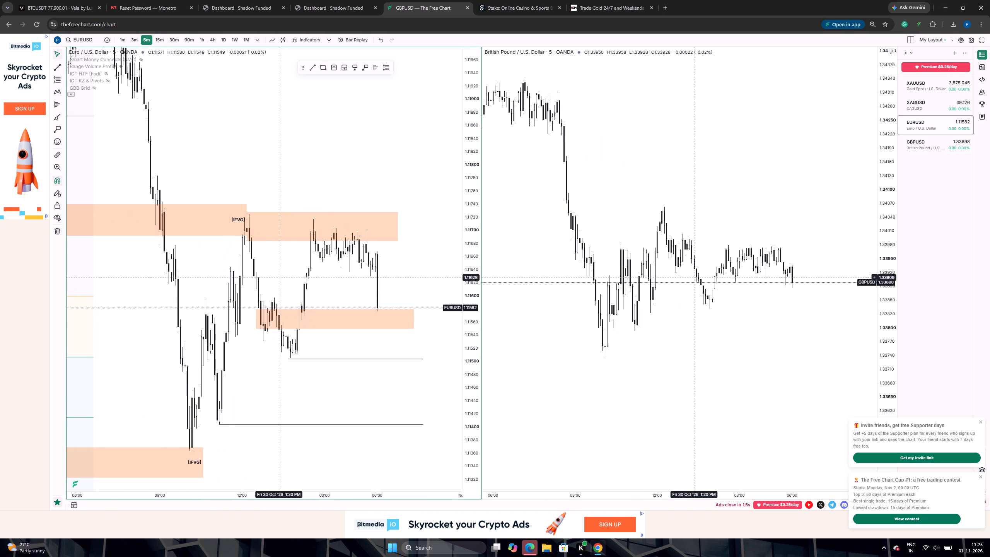
pyautogui.moveTo(715, 280); pyautogui.dragTo(715, 280)
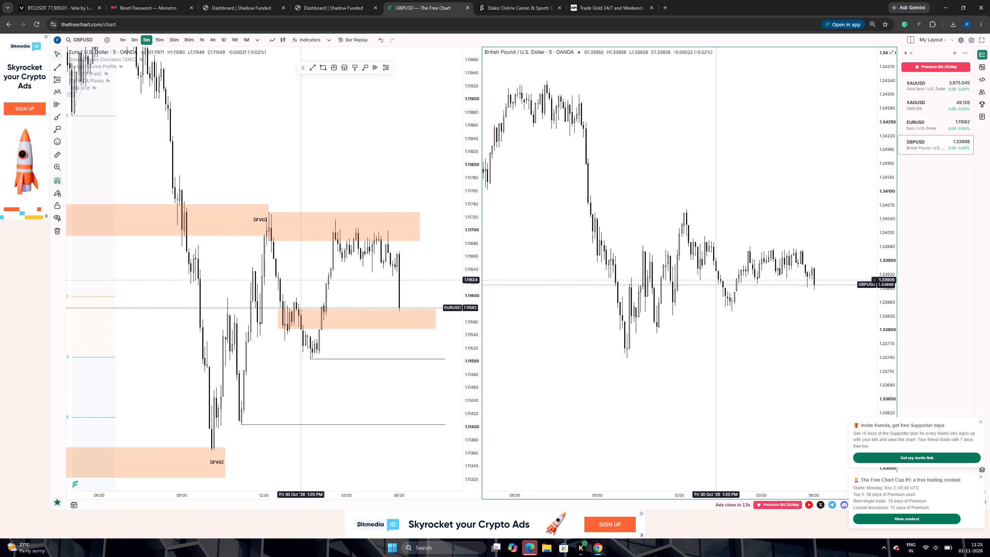
# Dismiss the friend-invitation and trading-contest notifications.
pyautogui.click(982, 423)
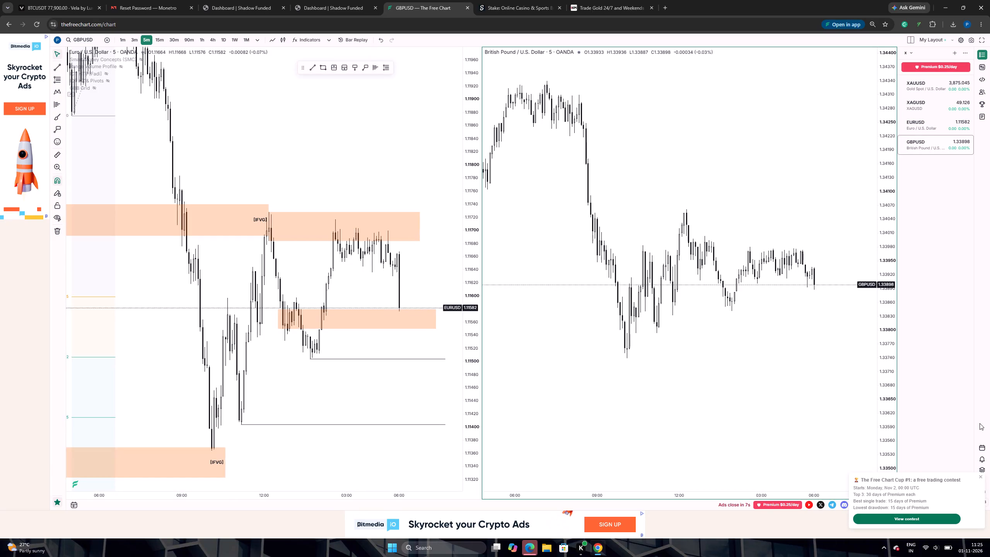
pyautogui.scroll(-2, 779, 379)
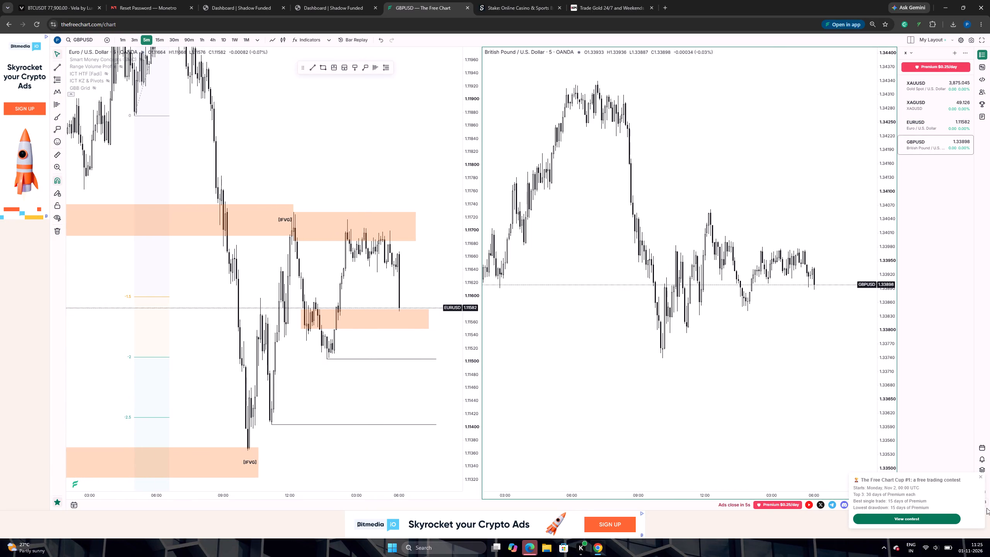
pyautogui.click(981, 477)
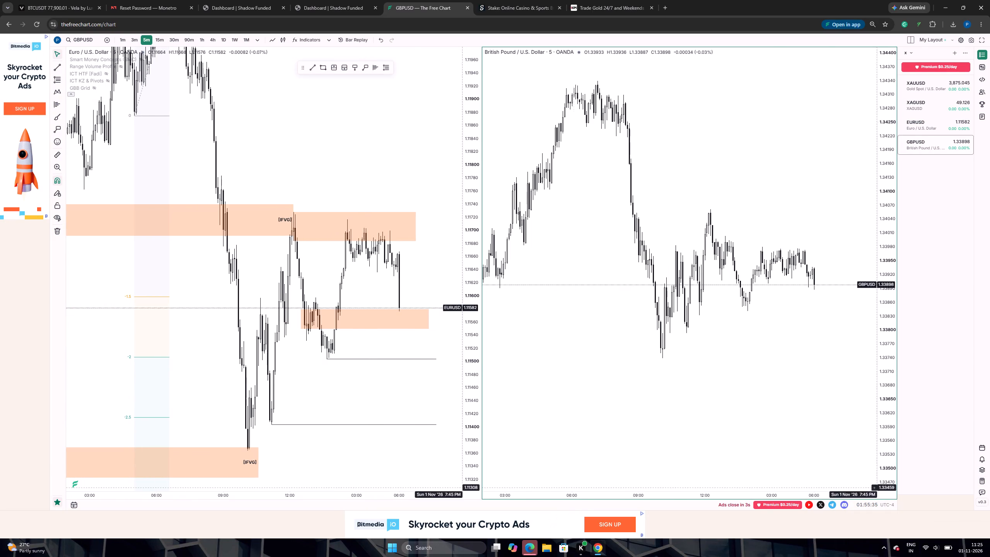
# Examine the 5-minute EURUSD structure from 28 to 30 October around the IFVG zones, trend lines and Fibonacci levels alongside GBPUSD.
pyautogui.scroll(-5, 336, 403)
pyautogui.scroll(9, 335, 404)
pyautogui.moveTo(349, 405); pyautogui.dragTo(339, 403)
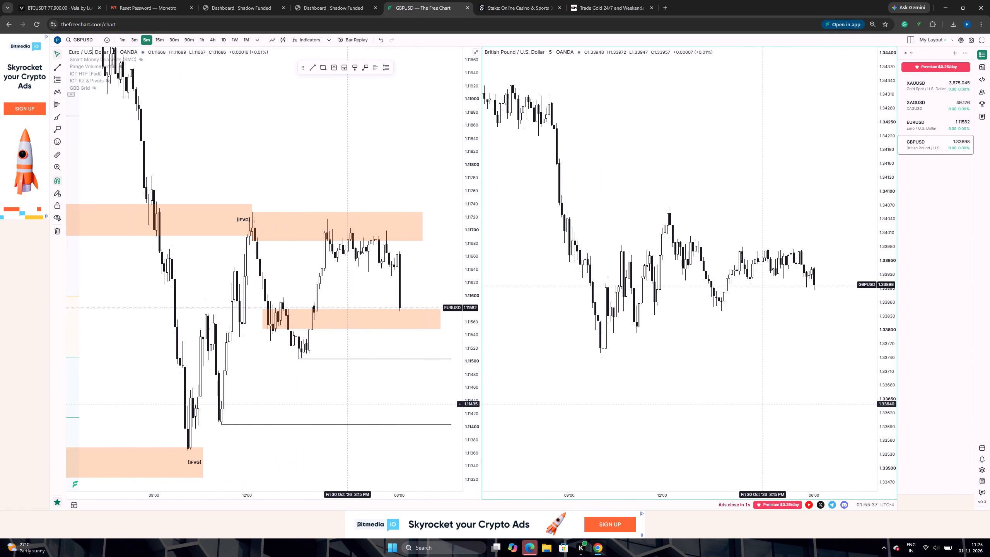
pyautogui.moveTo(339, 403); pyautogui.dragTo(286, 391)
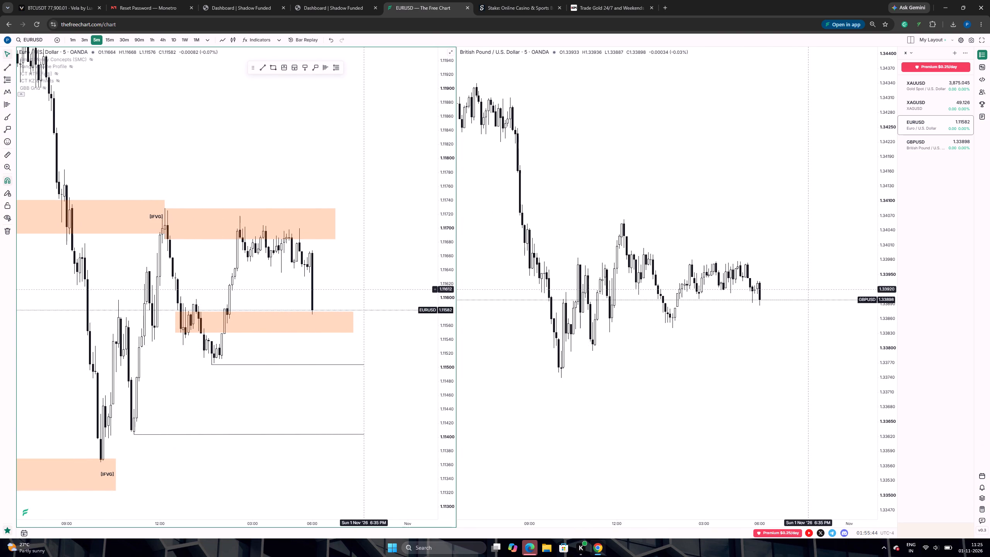
pyautogui.scroll(-5, 364, 290)
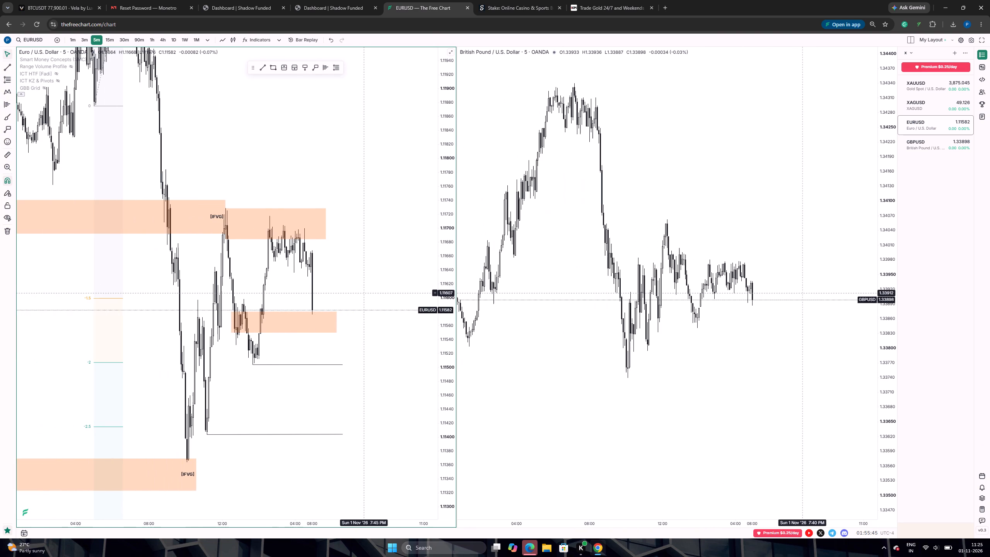
pyautogui.moveTo(443, 169); pyautogui.dragTo(444, 325)
pyautogui.scroll(-7, 430, 333)
pyautogui.scroll(1, 428, 335)
pyautogui.scroll(-10, 406, 338)
pyautogui.scroll(4, 402, 343)
pyautogui.scroll(1, 349, 365)
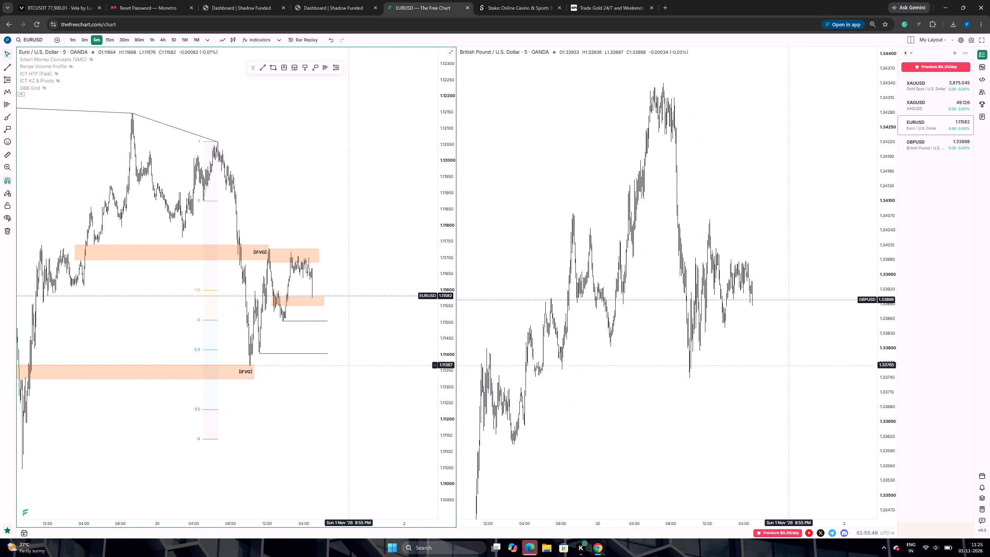
pyautogui.scroll(-8, 348, 369)
pyautogui.moveTo(183, 431); pyautogui.dragTo(264, 356)
pyautogui.scroll(4, 231, 375)
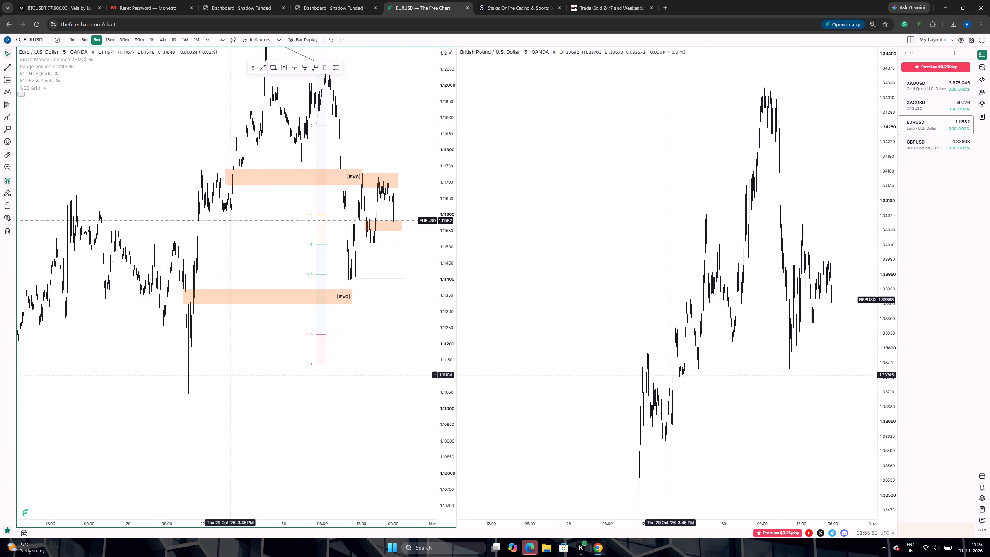
pyautogui.scroll(4, 228, 376)
pyautogui.scroll(-4, 225, 378)
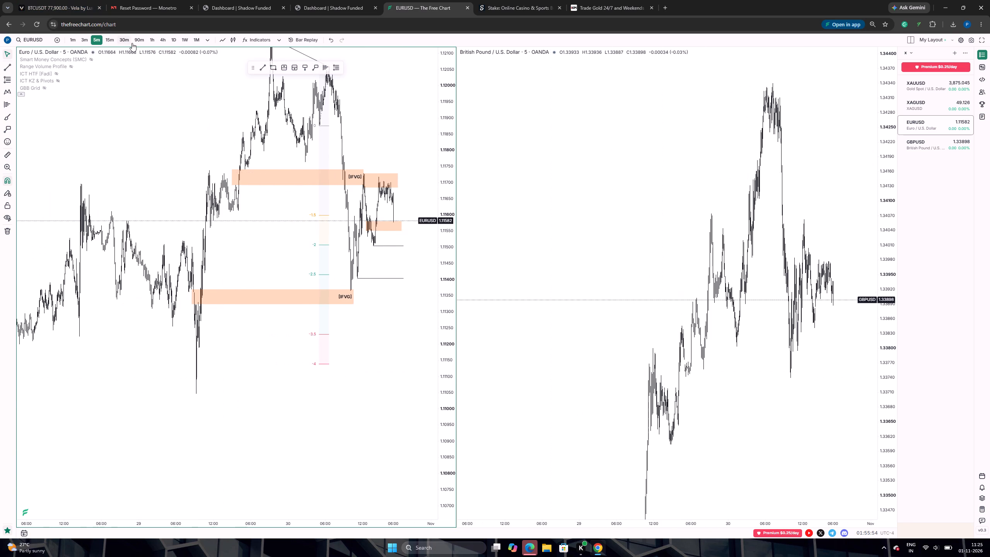
# Switch both charts to the 90-minute timeframe and examine the late-October EURUSD rally and drop against GBPUSD.
pyautogui.click(140, 39)
pyautogui.scroll(13, 362, 238)
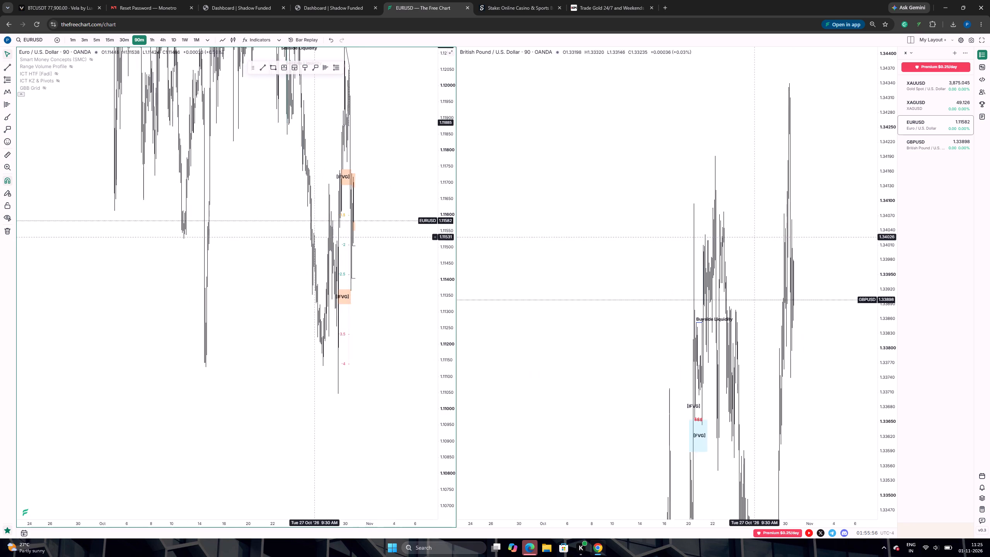
pyautogui.scroll(20, 307, 236)
pyautogui.scroll(13, 307, 236)
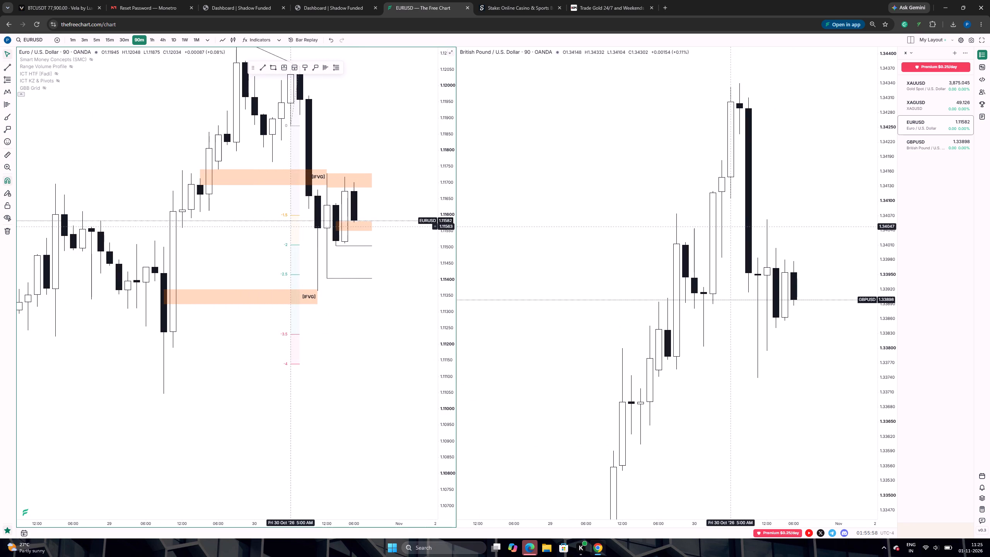
pyautogui.moveTo(382, 145); pyautogui.dragTo(370, 172)
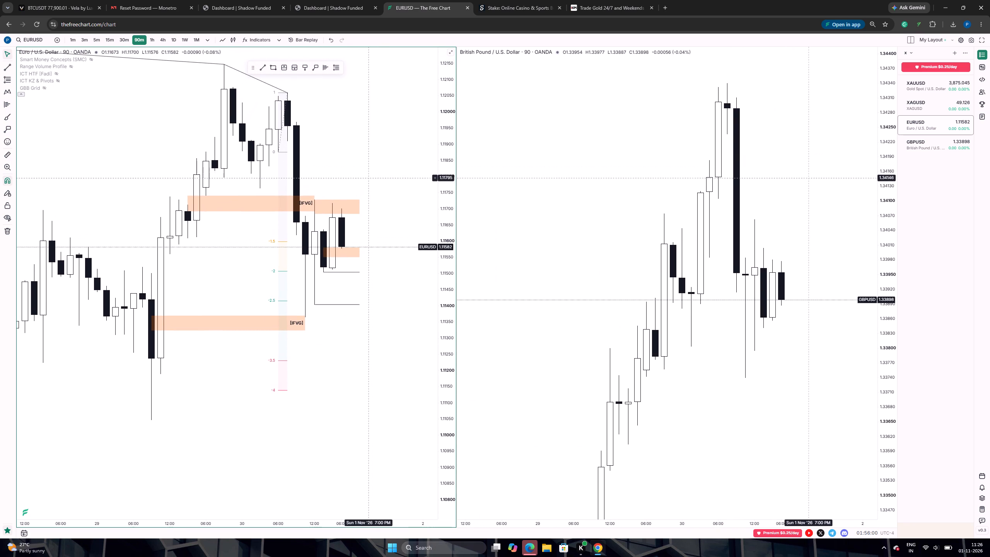
pyautogui.scroll(-4, 368, 179)
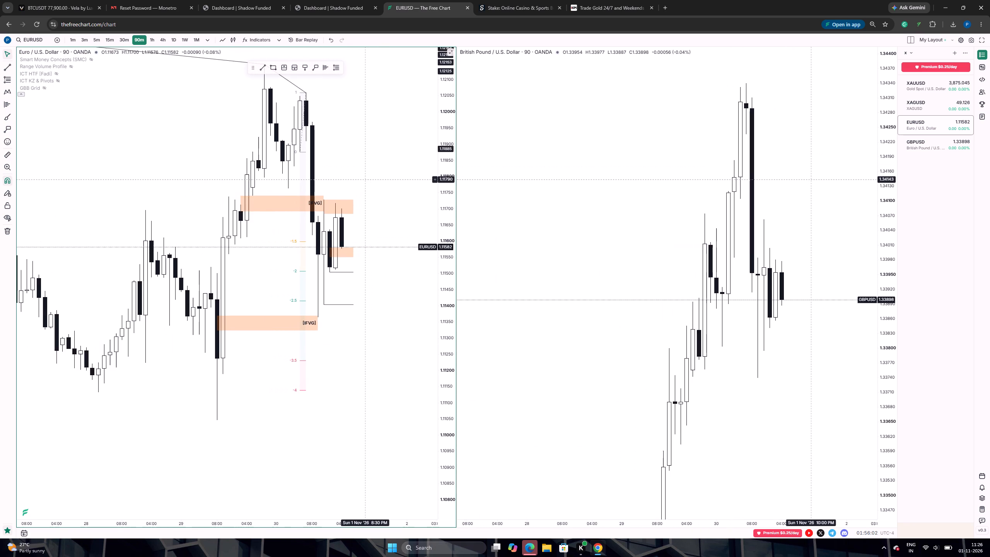
pyautogui.scroll(-1, 368, 179)
pyautogui.moveTo(367, 173); pyautogui.dragTo(357, 181)
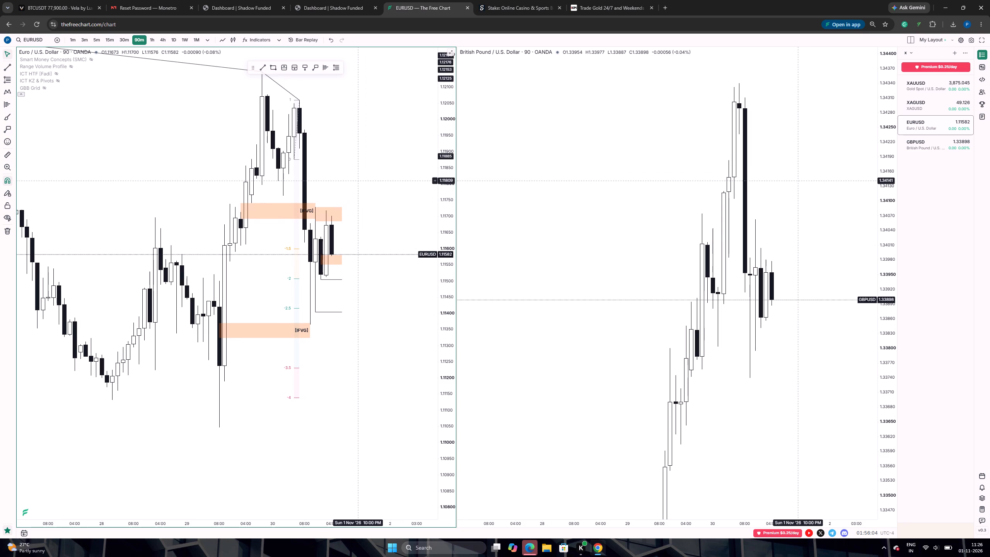
pyautogui.scroll(-1, 355, 183)
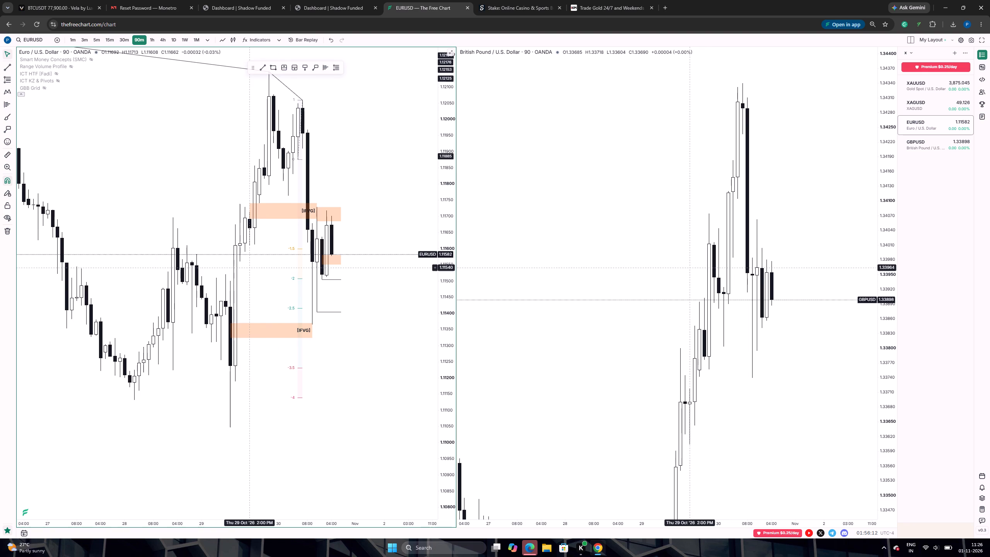
pyautogui.scroll(2, 247, 268)
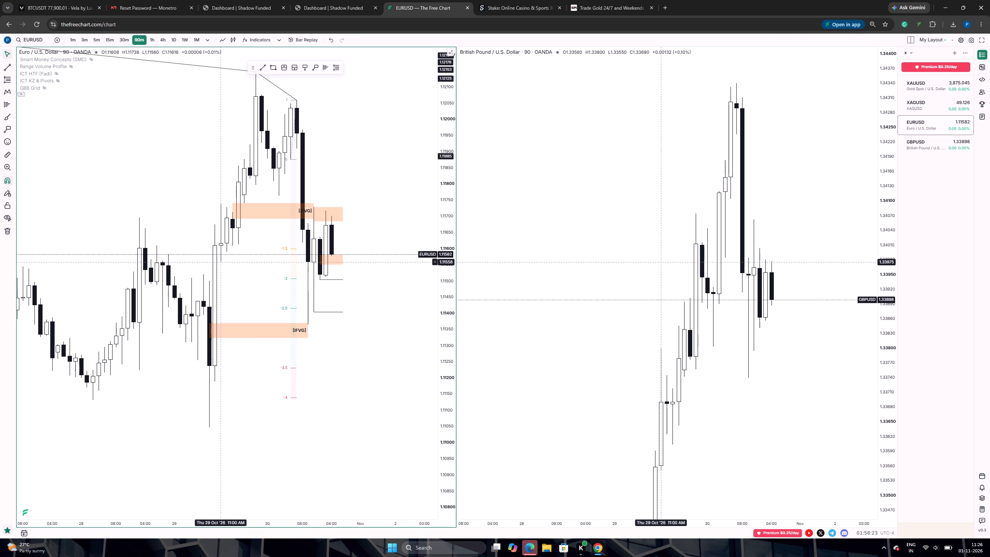
# Draw a EURUSD trend line from about 1.1156 at 11:00 AM on 29 October to about 1.1136 at 9:30 AM on 30 October.
pyautogui.click(264, 66)
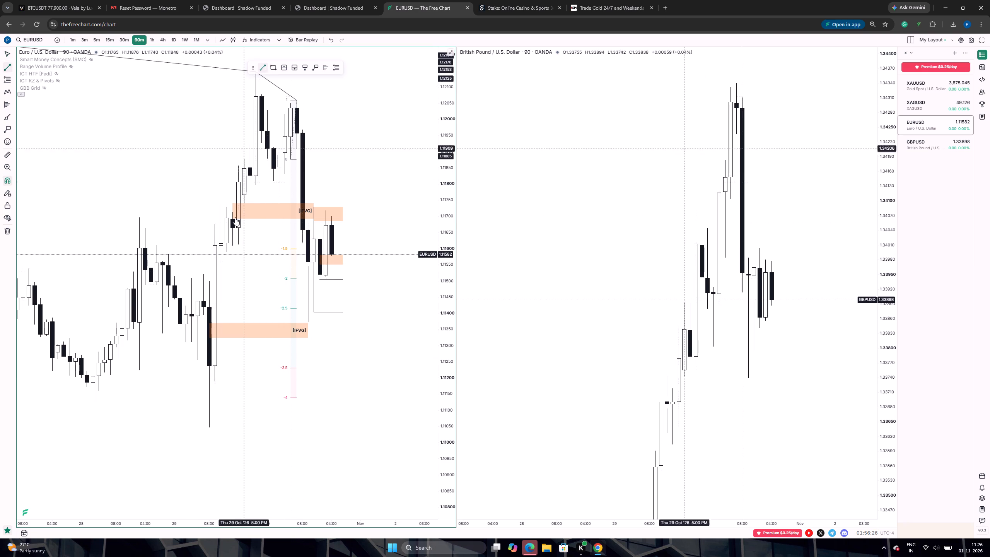
pyautogui.click(222, 261)
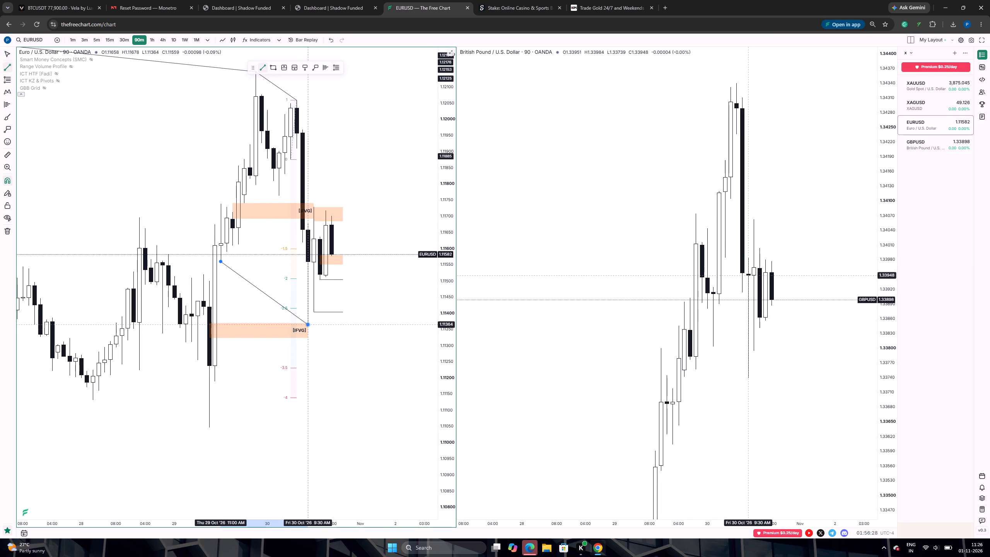
pyautogui.click(308, 325)
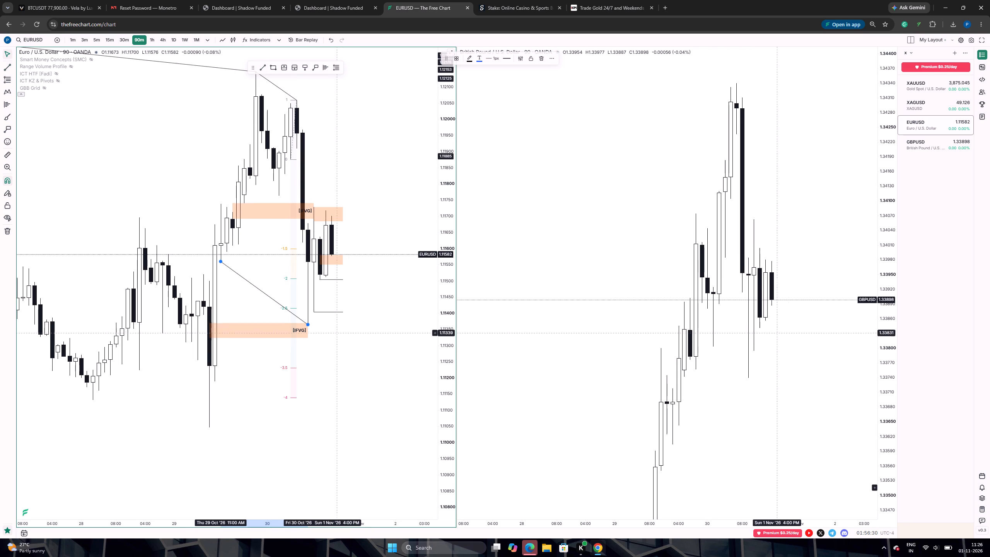
pyautogui.click(389, 196)
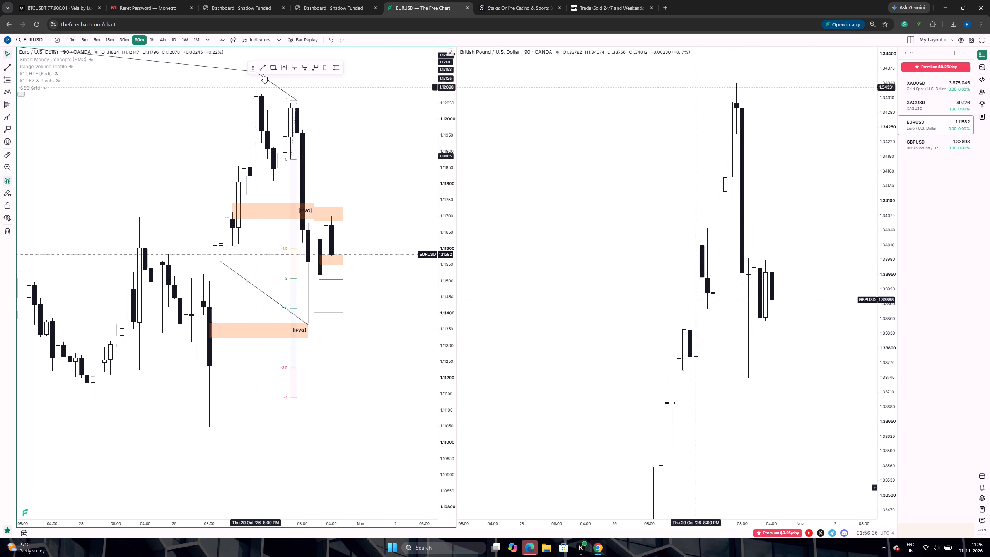
# Draw a EURUSD rectangle zone from about 1.1137 to 1.1144, starting at 2:00 AM on 29 October and extending past the latest candle.
pyautogui.click(273, 66)
pyautogui.click(183, 323)
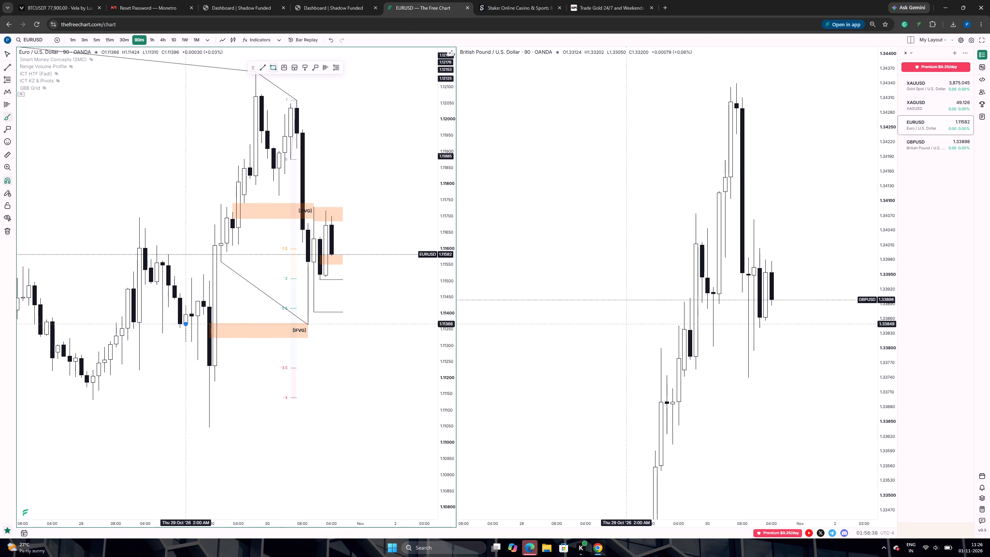
pyautogui.click(203, 302)
pyautogui.moveTo(203, 311); pyautogui.dragTo(345, 311)
pyautogui.click(348, 328)
pyautogui.click(347, 343)
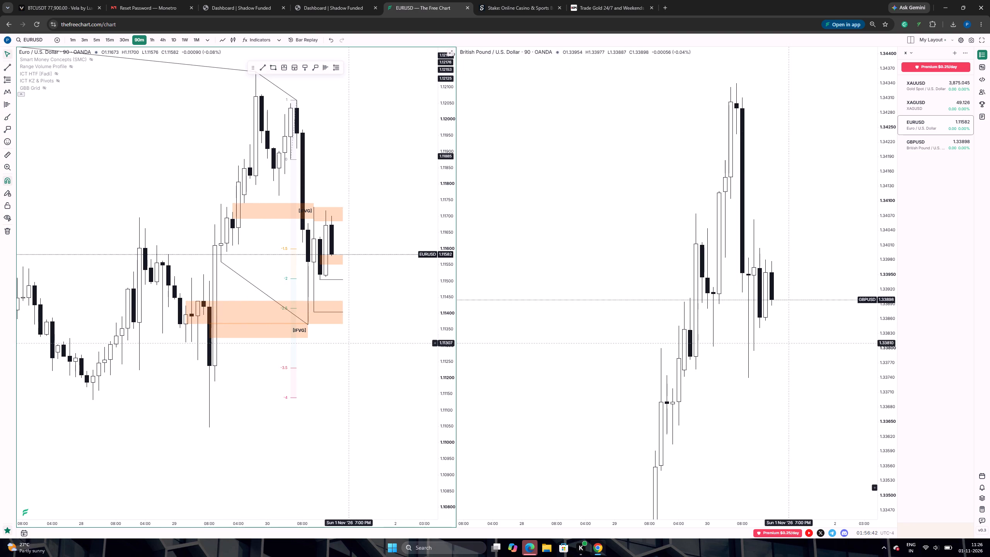
# Switch both charts to the 15-minute timeframe, keeping the new trend line and rectangle zone in view.
pyautogui.click(111, 41)
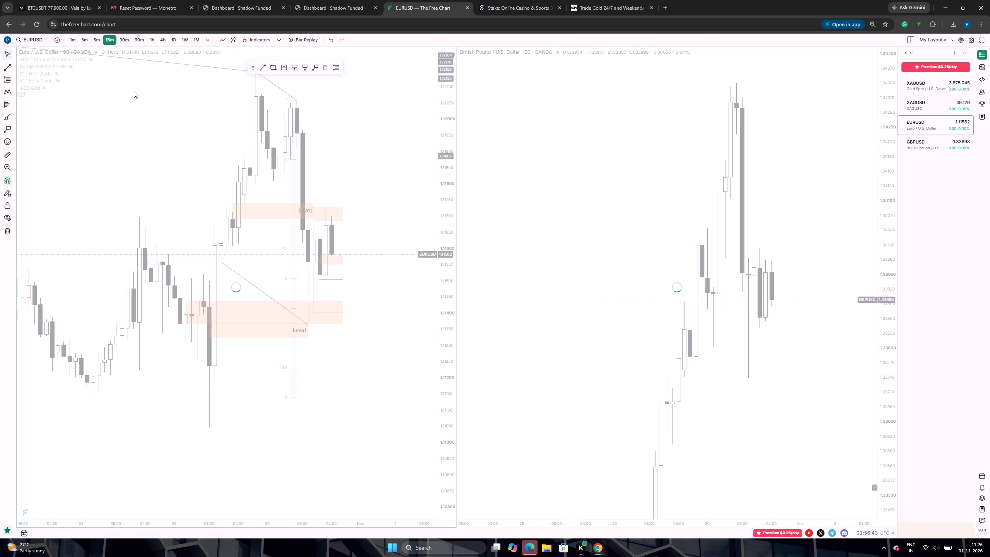
pyautogui.scroll(-19, 321, 268)
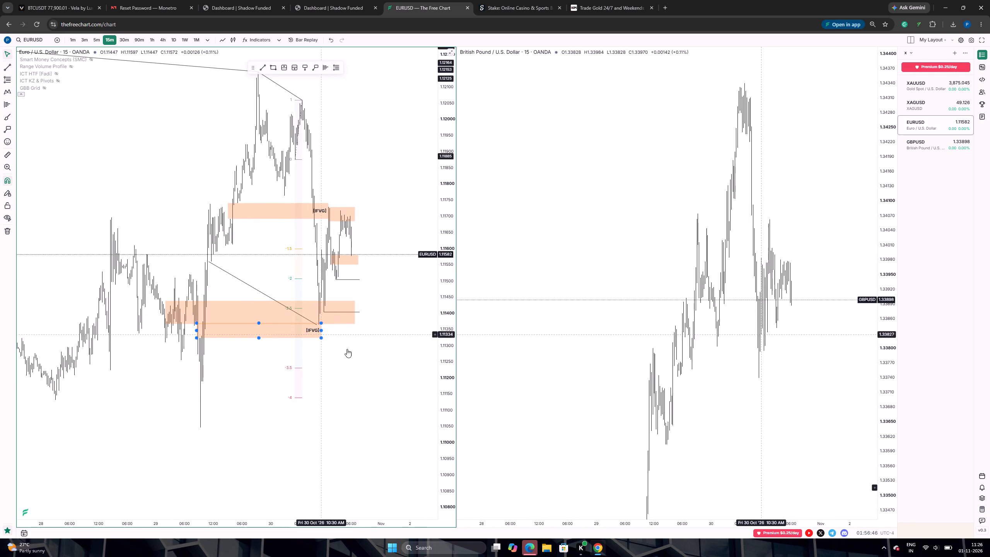
# Examine the 15-minute EURUSD drop and rebound between the upper and lower IFVG zones at the end of October.
pyautogui.click(379, 360)
pyautogui.scroll(5, 337, 351)
pyautogui.moveTo(450, 356); pyautogui.dragTo(430, 248)
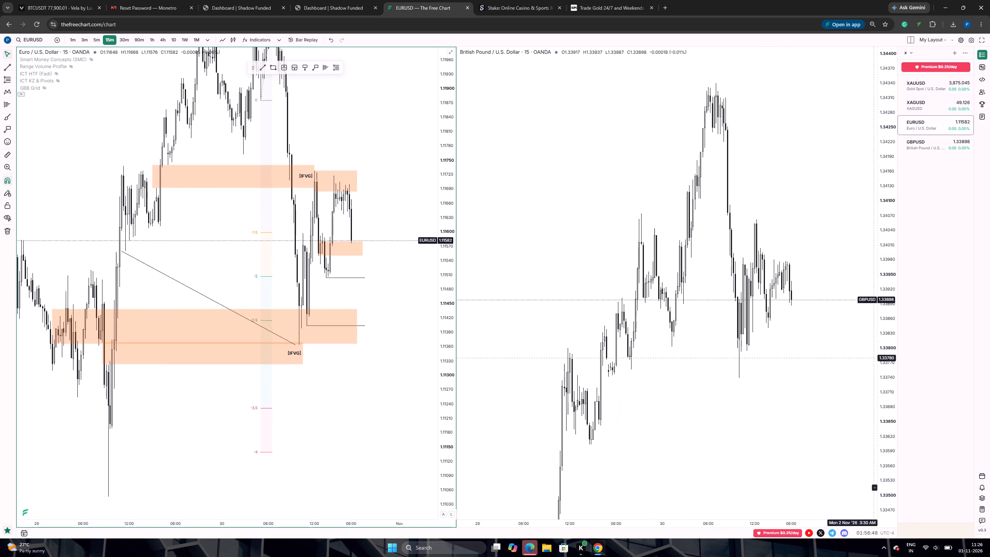
pyautogui.scroll(6, 388, 300)
pyautogui.scroll(-5, 372, 302)
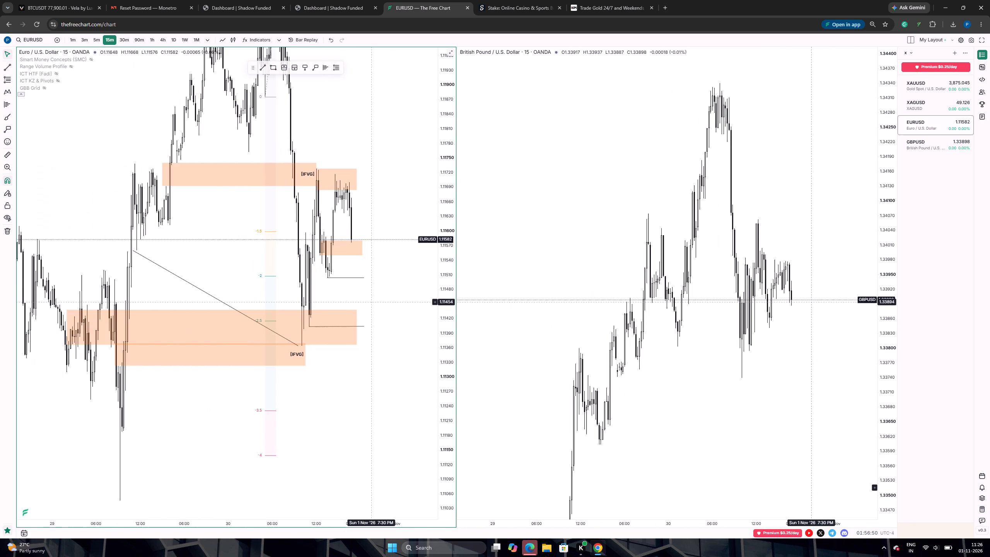
pyautogui.scroll(2, 372, 302)
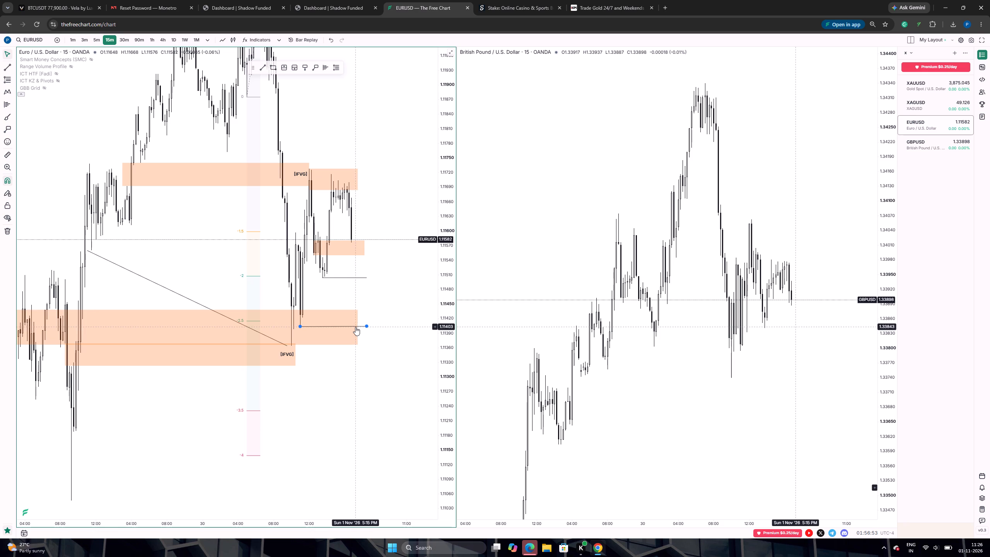
pyautogui.click(317, 308)
pyautogui.scroll(-4, 314, 301)
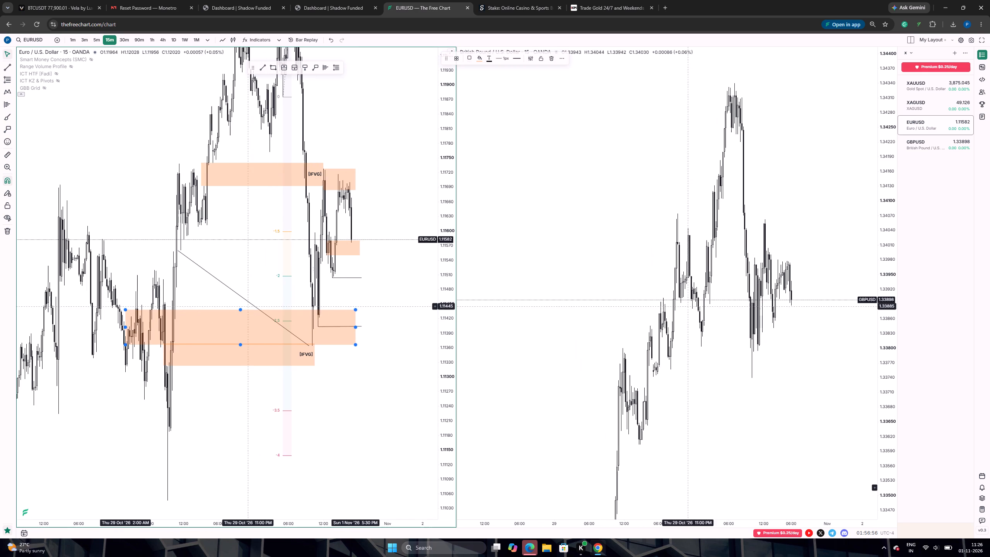
pyautogui.click(197, 298)
pyautogui.moveTo(175, 299); pyautogui.dragTo(203, 297)
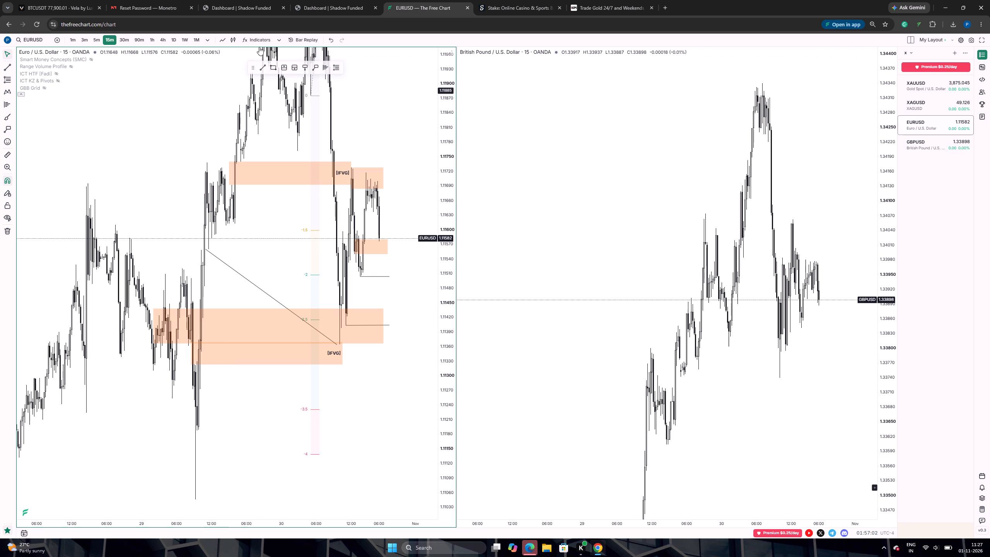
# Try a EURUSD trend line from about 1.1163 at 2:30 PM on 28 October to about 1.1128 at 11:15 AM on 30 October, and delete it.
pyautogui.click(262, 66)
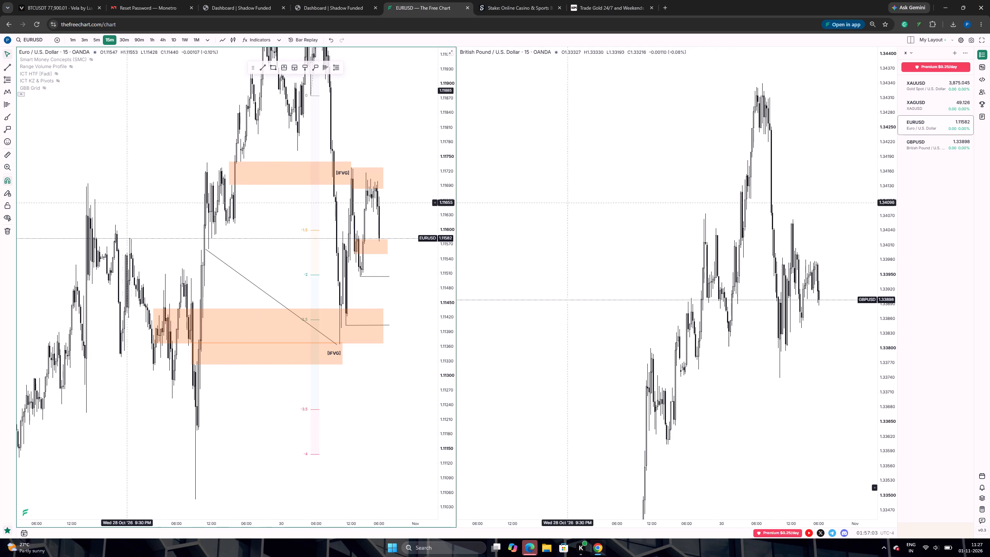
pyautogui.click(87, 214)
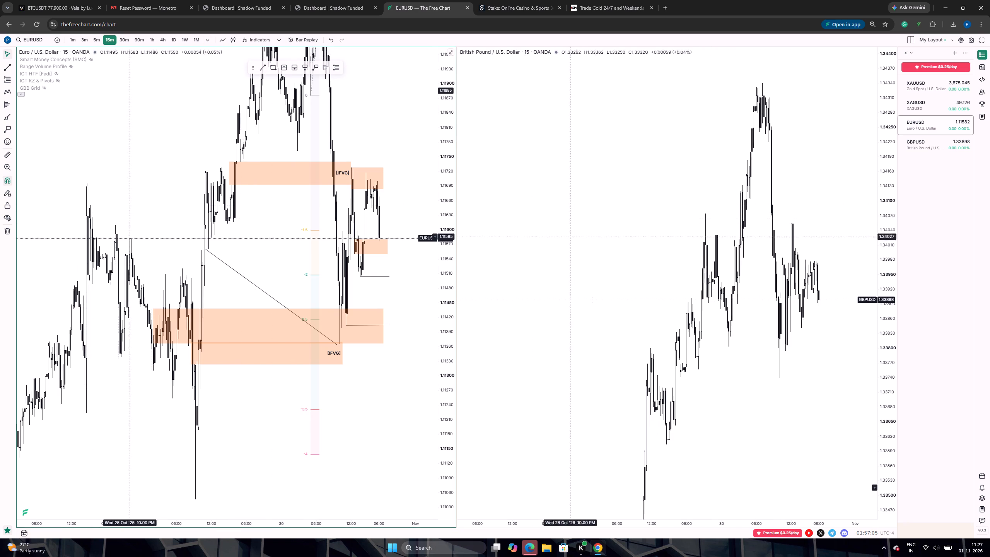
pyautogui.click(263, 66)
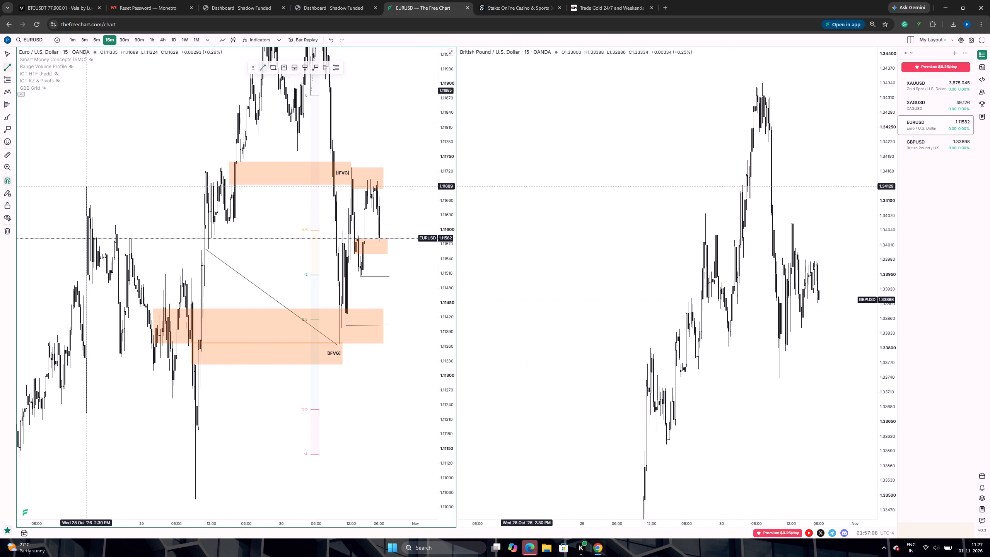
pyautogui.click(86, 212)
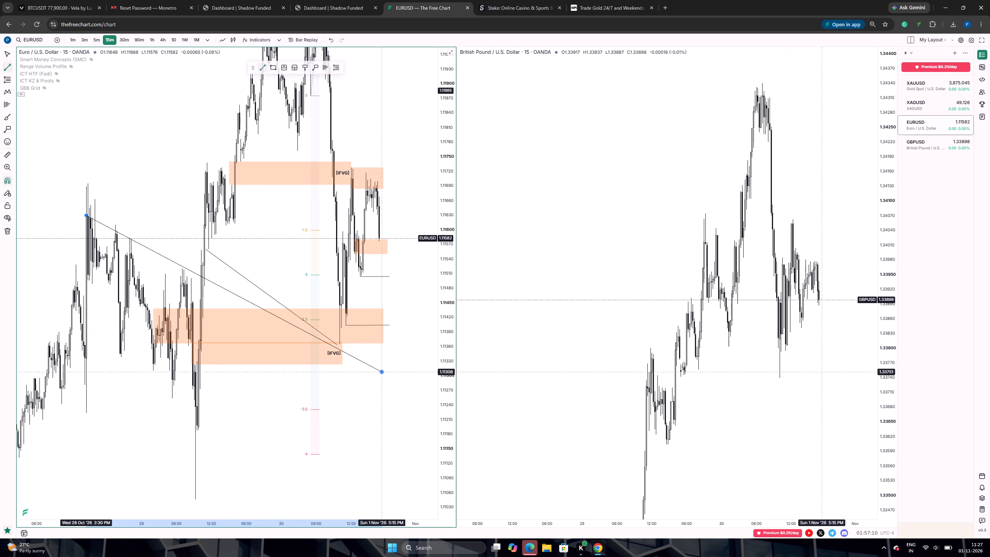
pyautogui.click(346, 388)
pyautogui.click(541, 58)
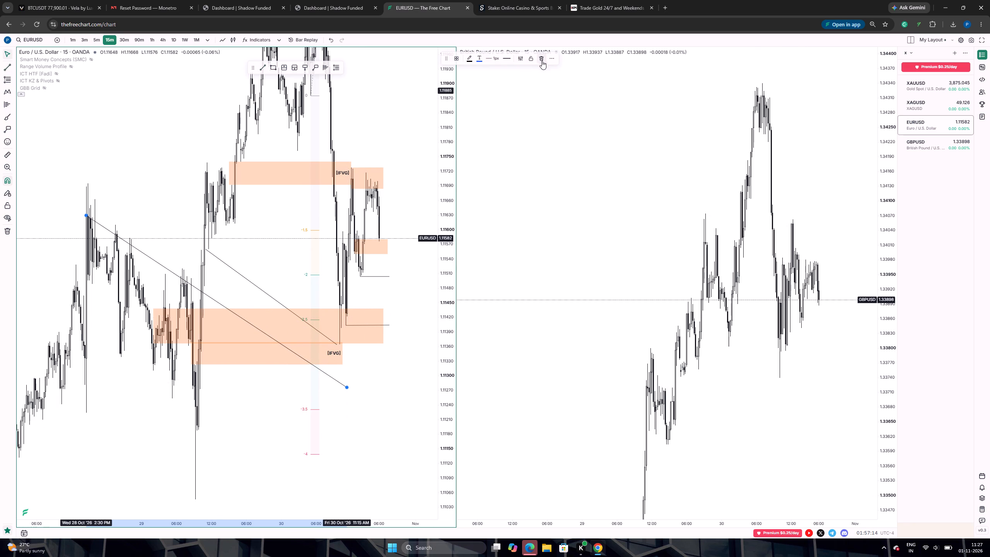
# Draw a rising EURUSD trend line from about 1.1115 at 3:00 AM on 28 October to about 1.1150 late on 1 November.
pyautogui.scroll(-1, 226, 333)
pyautogui.moveTo(186, 398); pyautogui.dragTo(233, 359)
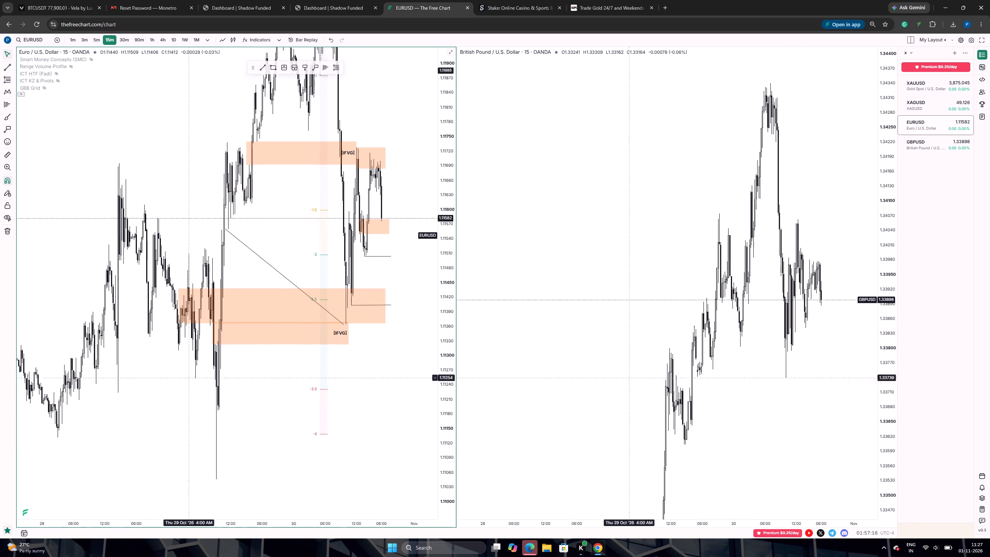
pyautogui.moveTo(233, 359); pyautogui.dragTo(193, 366)
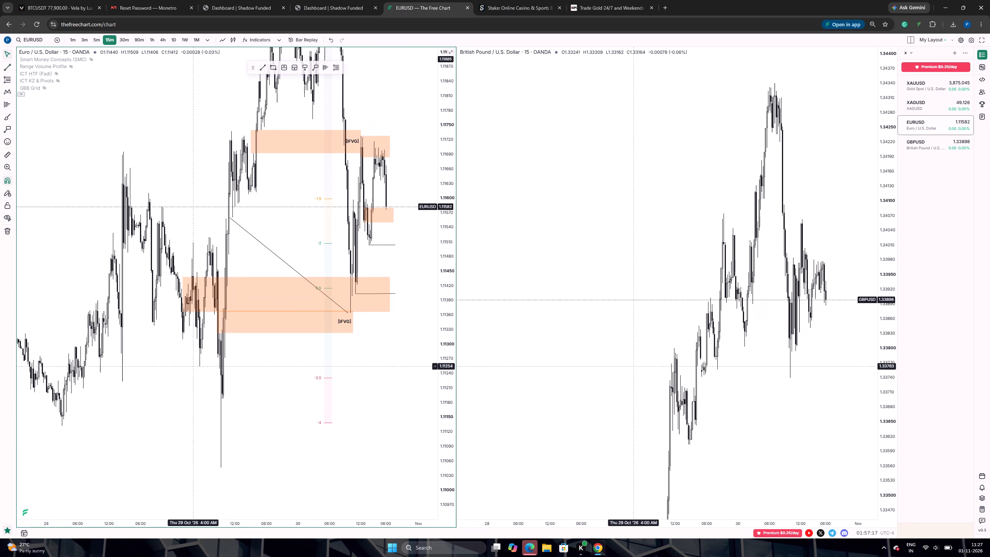
pyautogui.moveTo(193, 366); pyautogui.dragTo(192, 366)
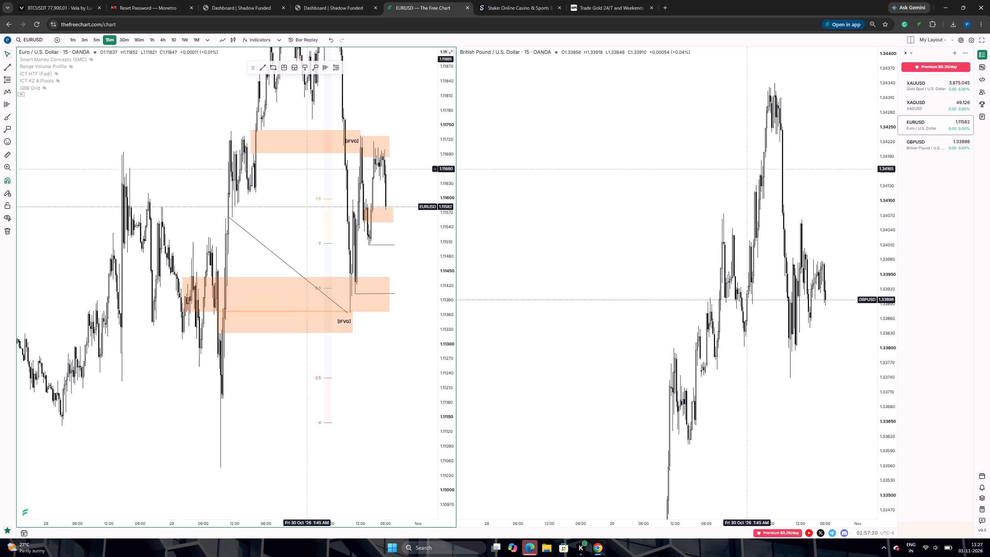
pyautogui.click(262, 69)
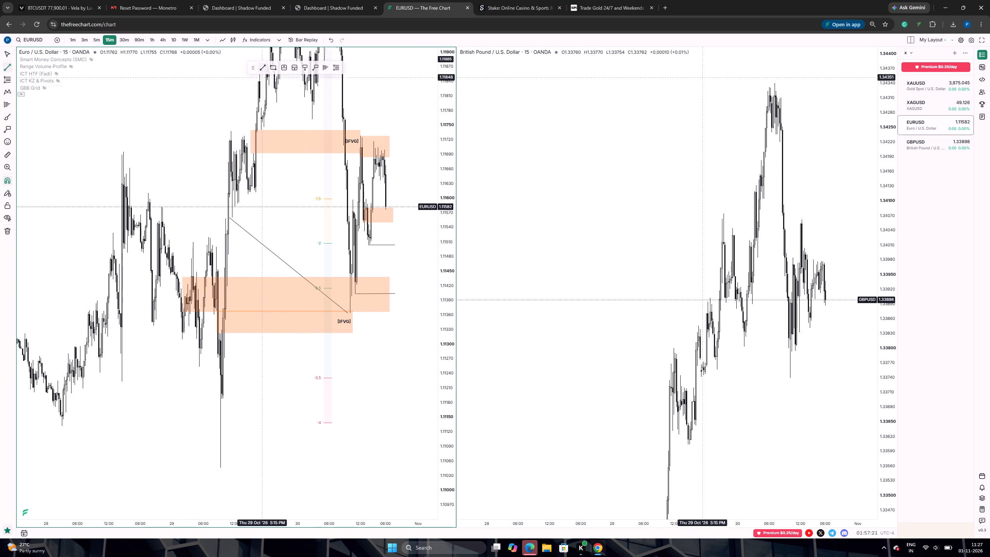
pyautogui.click(62, 417)
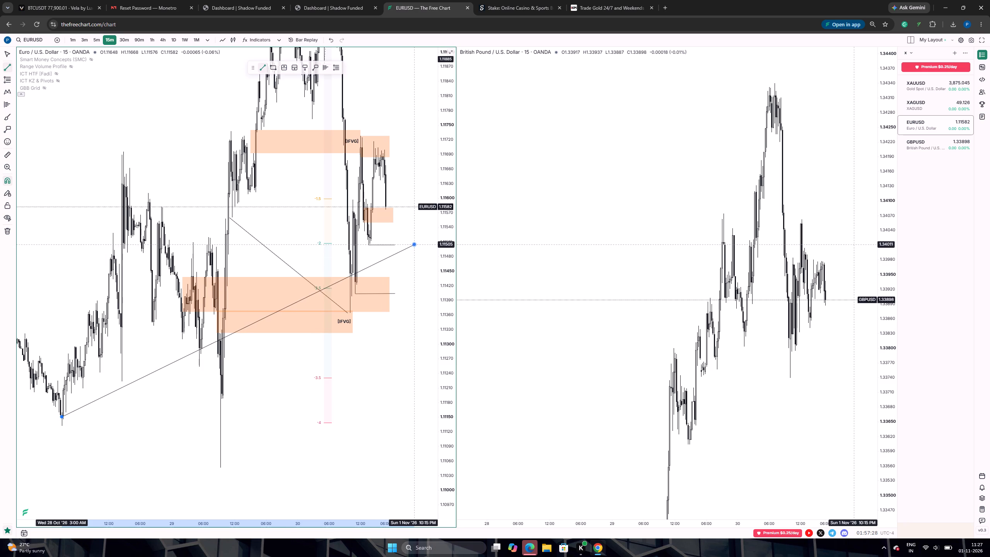
pyautogui.click(412, 244)
pyautogui.click(410, 277)
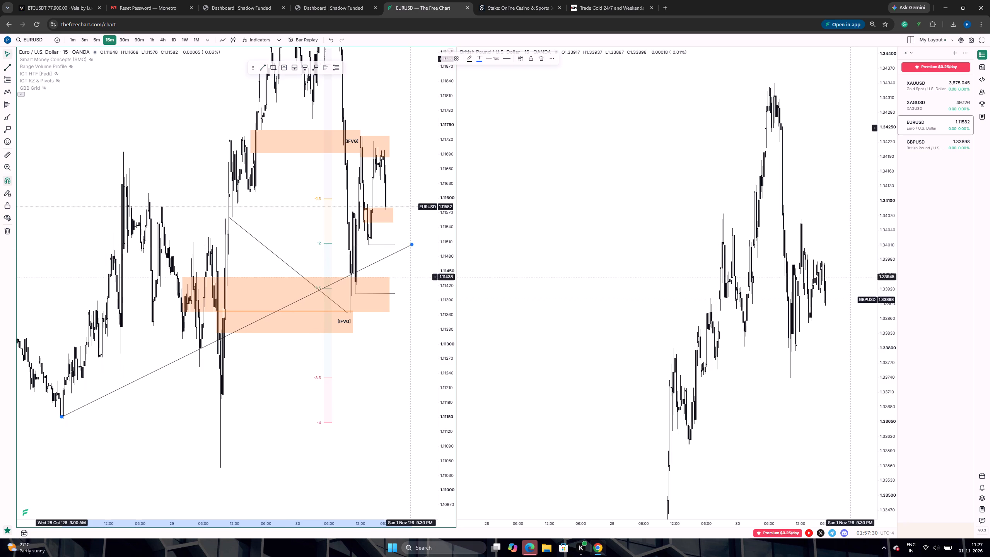
# Examine the EURUSD swings on 29 and 30 October against the rising trend line and IFVG zones, comparing them with GBPUSD.
pyautogui.scroll(7, 406, 279)
pyautogui.moveTo(398, 275); pyautogui.dragTo(355, 361)
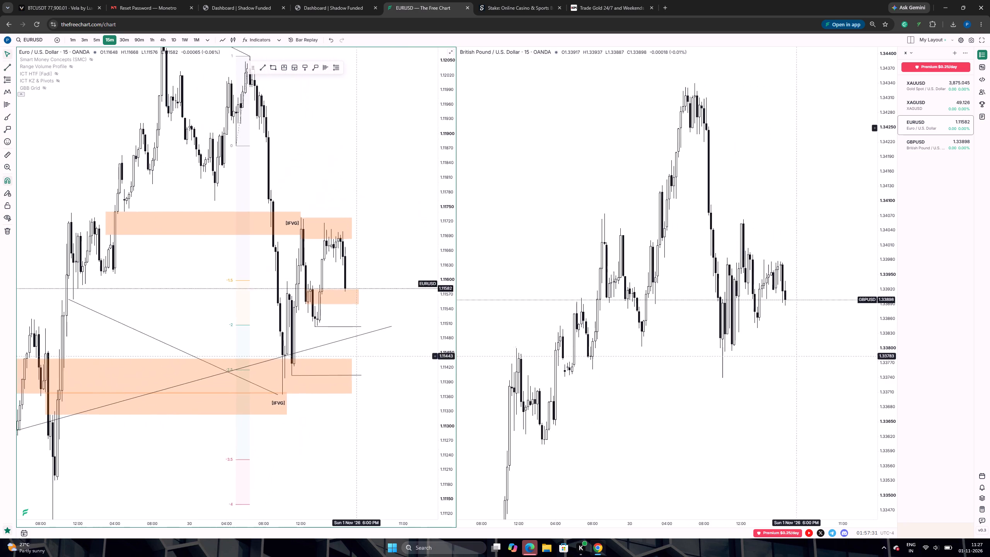
pyautogui.moveTo(355, 361); pyautogui.dragTo(353, 369)
pyautogui.moveTo(374, 210); pyautogui.dragTo(360, 229)
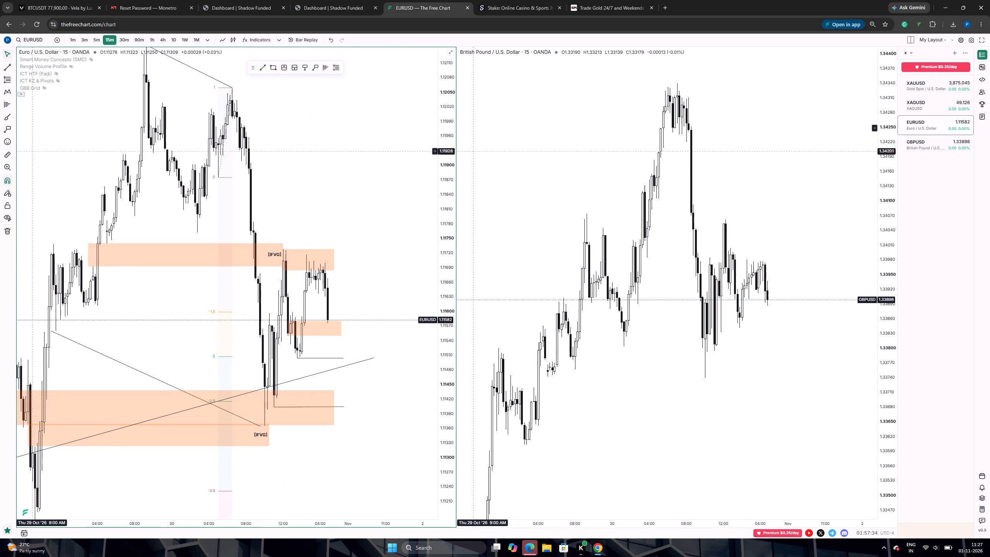
pyautogui.scroll(2, 276, 172)
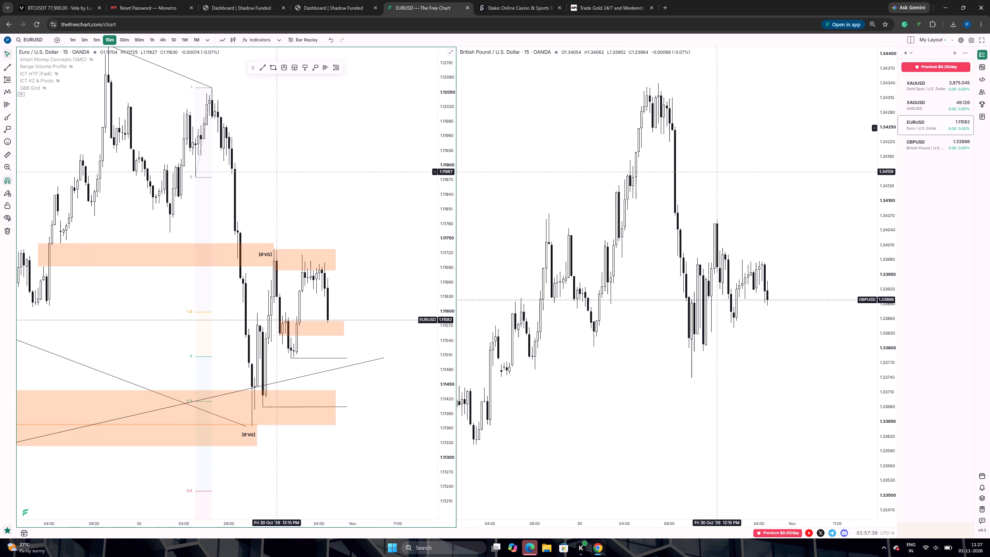
pyautogui.moveTo(313, 191); pyautogui.dragTo(290, 188)
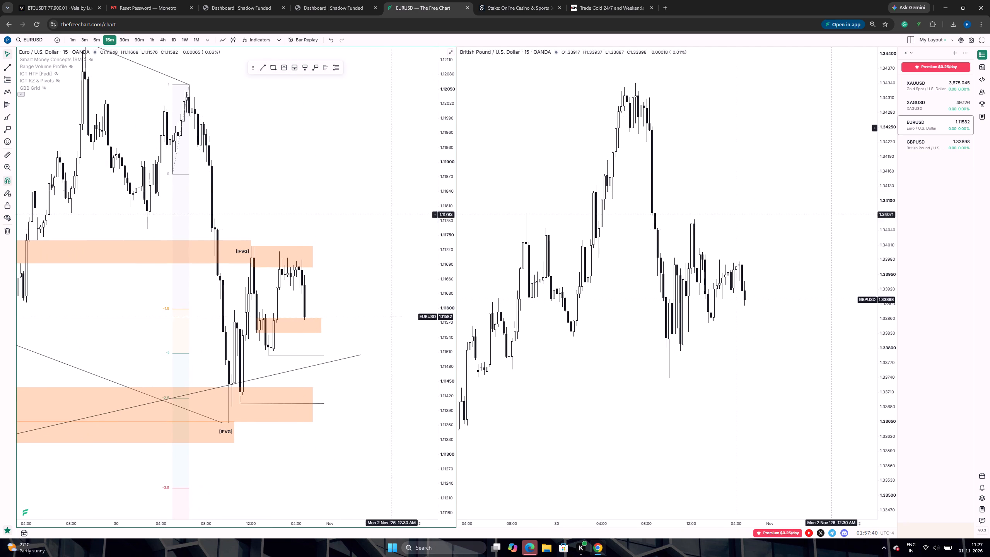
pyautogui.scroll(2, 382, 232)
pyautogui.scroll(1, 696, 272)
pyautogui.scroll(-2, 694, 273)
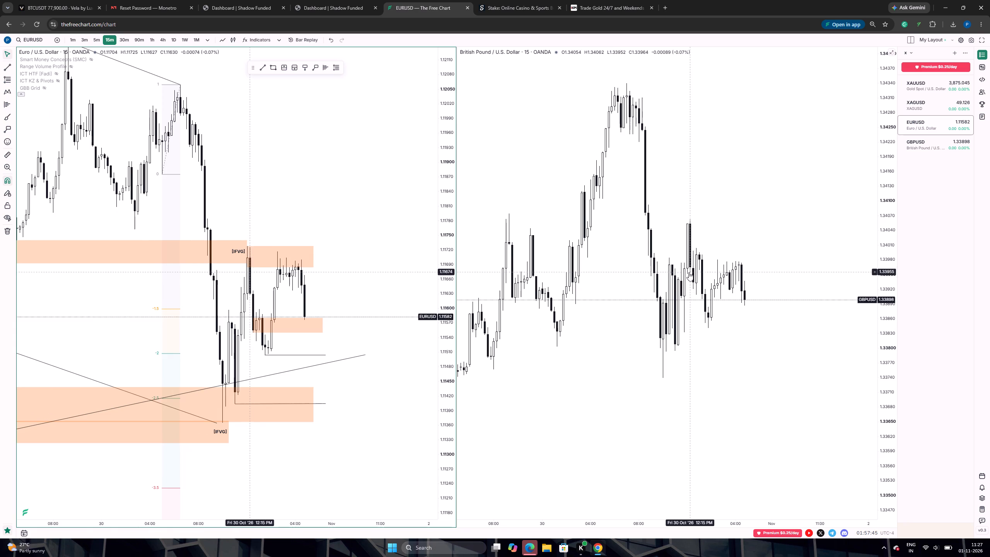
pyautogui.scroll(-7, 681, 282)
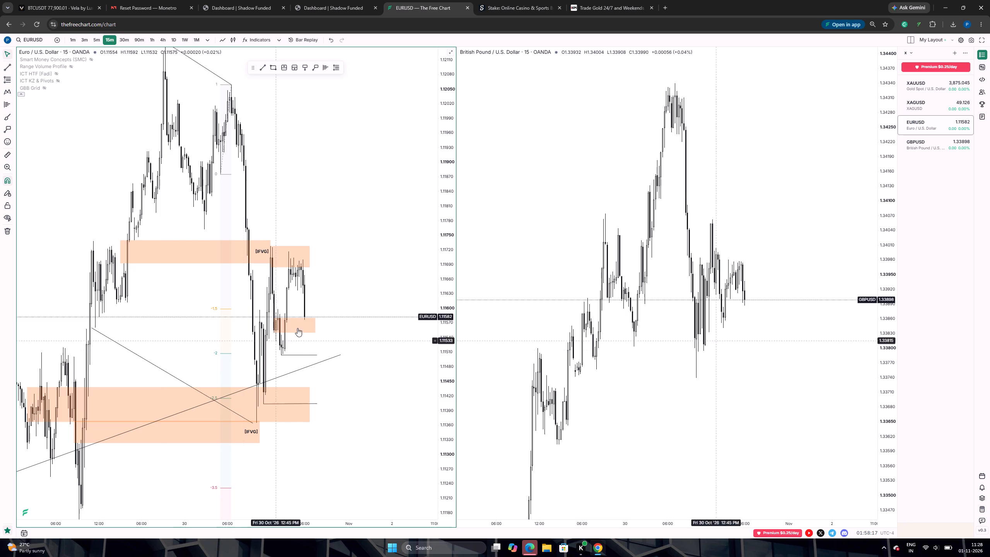
pyautogui.moveTo(347, 241); pyautogui.dragTo(429, 233)
pyautogui.scroll(-6, 261, 320)
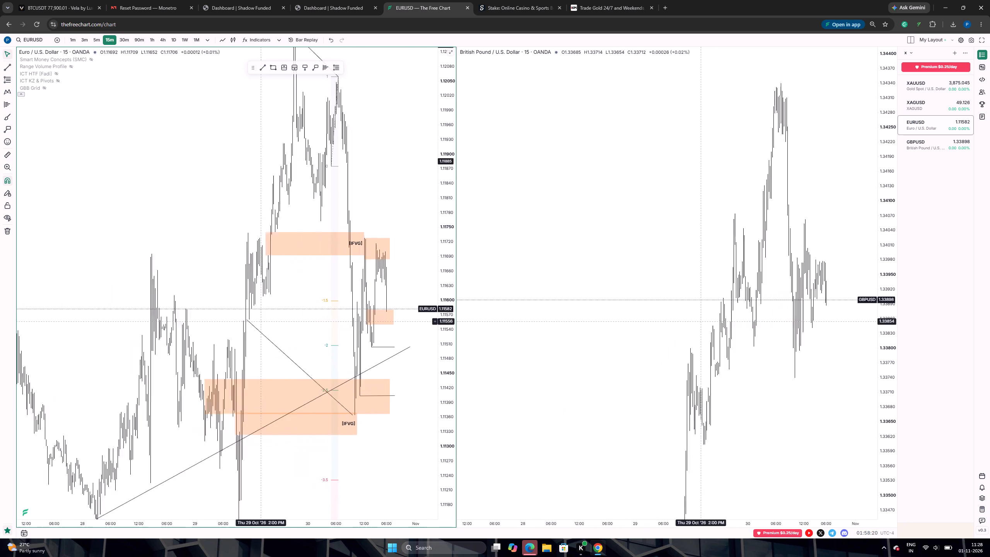
# Move the start of the descending lower EURUSD trend line to about 1.1156 at 11:30 AM on 29 October.
pyautogui.scroll(10, 211, 342)
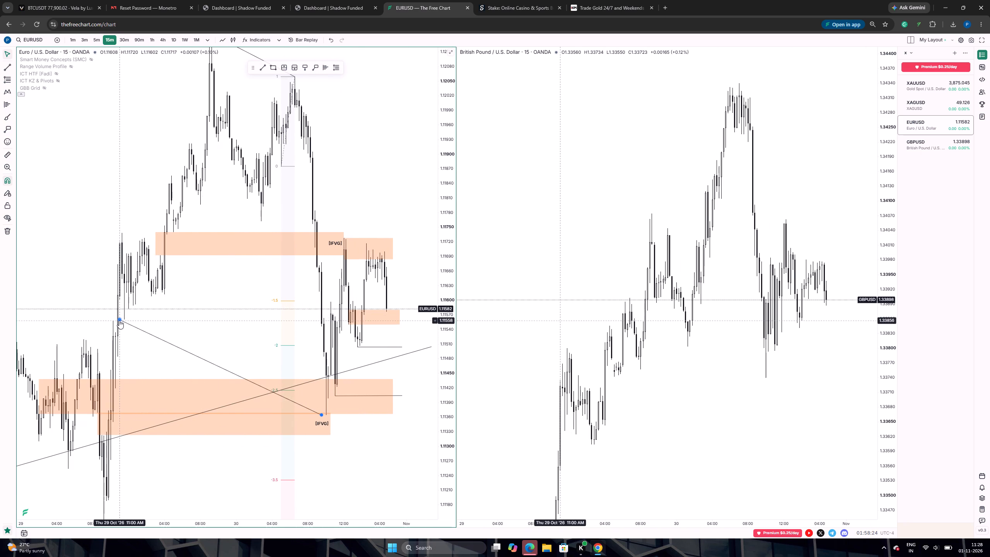
pyautogui.moveTo(118, 319); pyautogui.dragTo(125, 320)
pyautogui.click(175, 326)
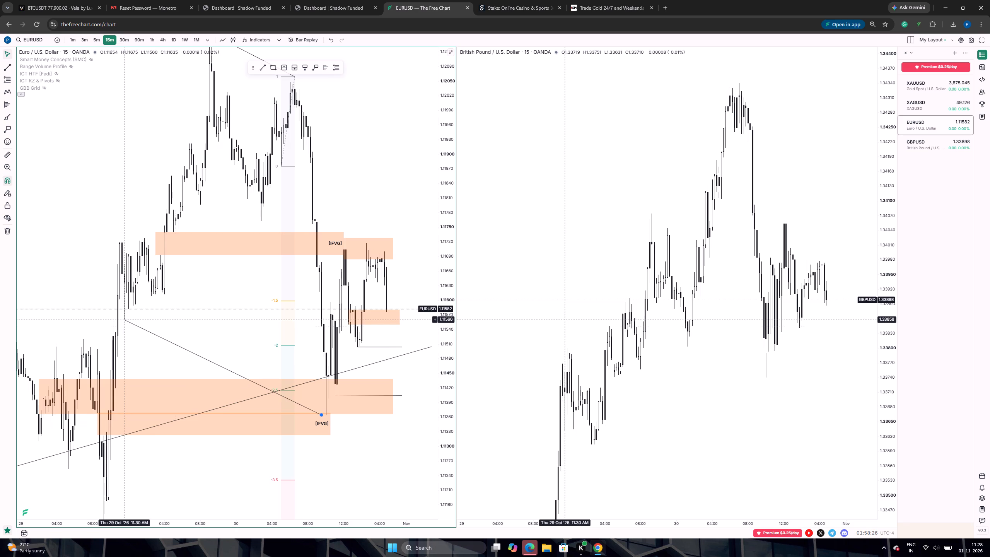
pyautogui.moveTo(200, 331); pyautogui.dragTo(195, 326)
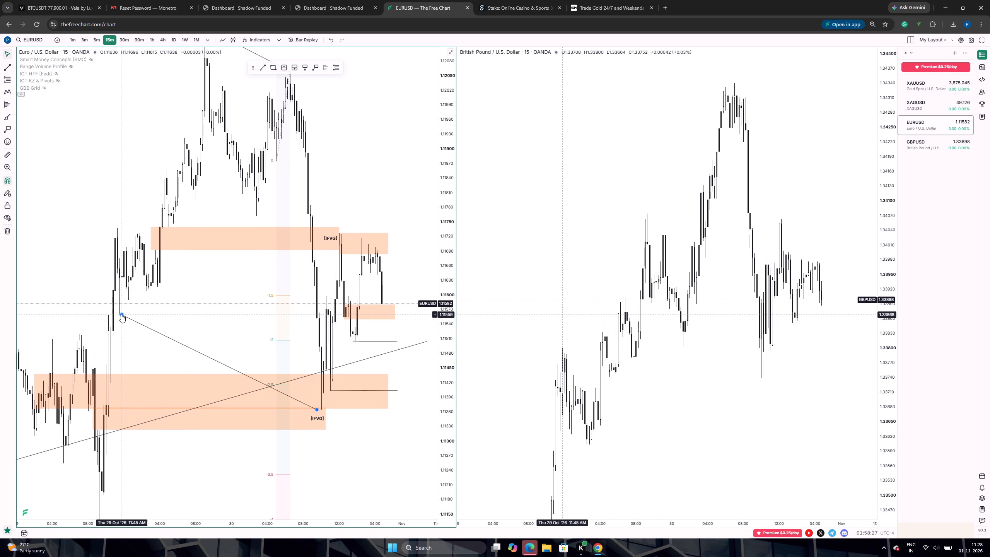
pyautogui.click(121, 314)
pyautogui.click(155, 305)
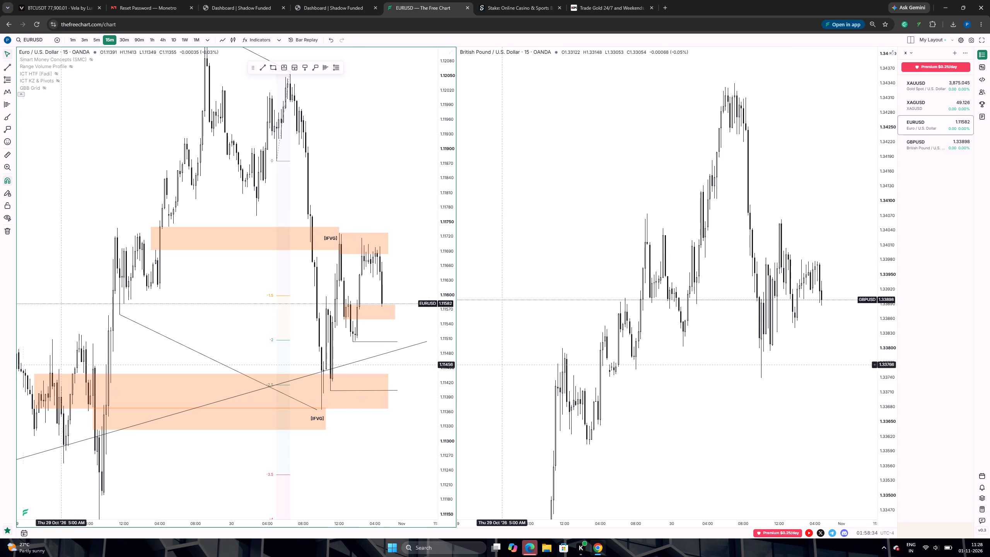
# Draw a EURUSD Fibonacci retracement from the late 29 October high near 1.1215 to the early 30 October low near 1.1176.
pyautogui.scroll(3, 683, 282)
pyautogui.moveTo(374, 190); pyautogui.dragTo(352, 193)
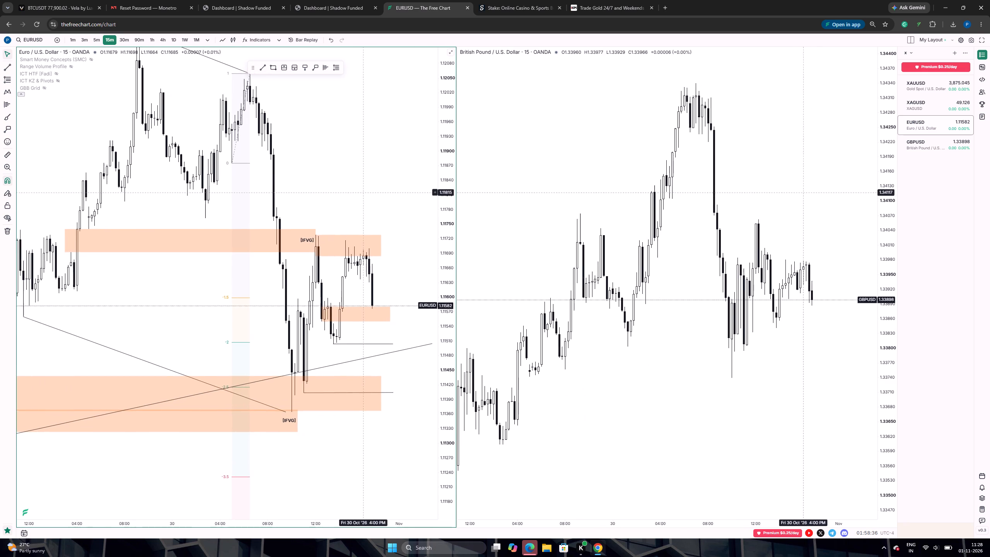
pyautogui.moveTo(352, 193); pyautogui.dragTo(332, 193)
pyautogui.scroll(-5, 337, 201)
pyautogui.moveTo(337, 163); pyautogui.dragTo(350, 263)
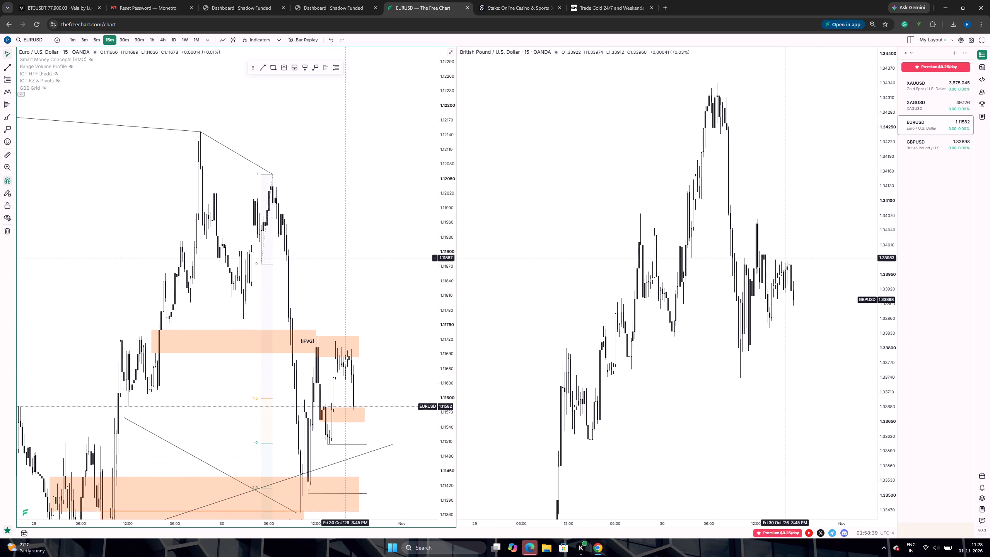
pyautogui.click(334, 68)
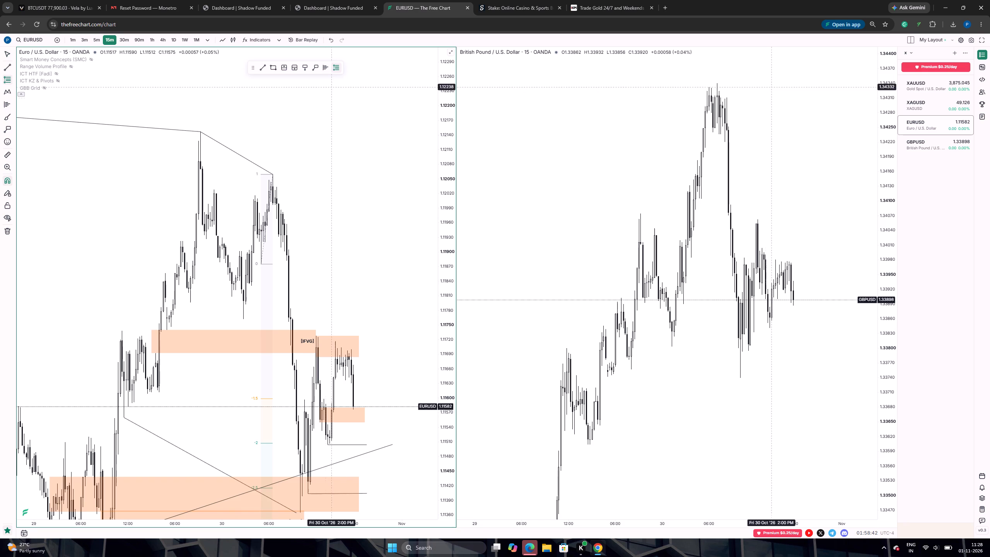
pyautogui.click(201, 131)
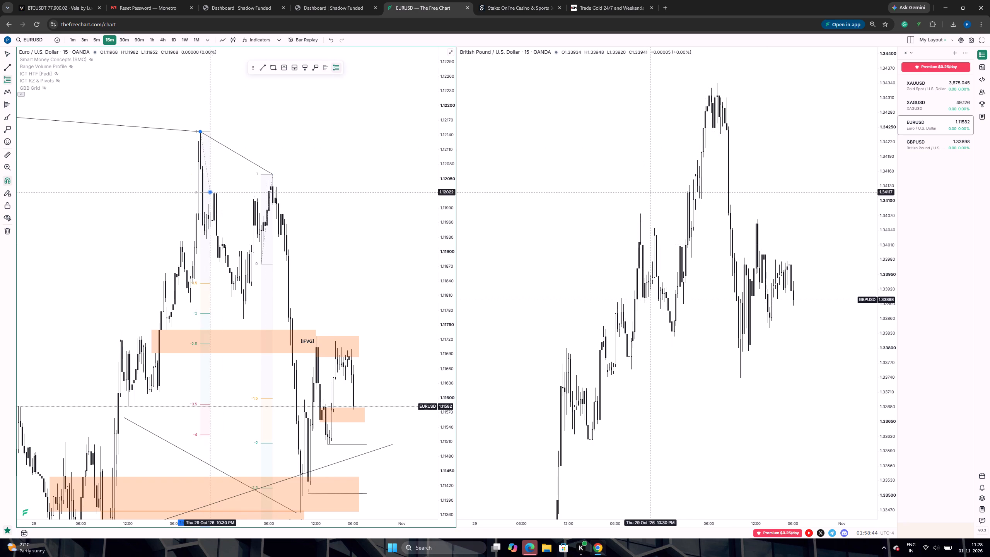
pyautogui.click(243, 314)
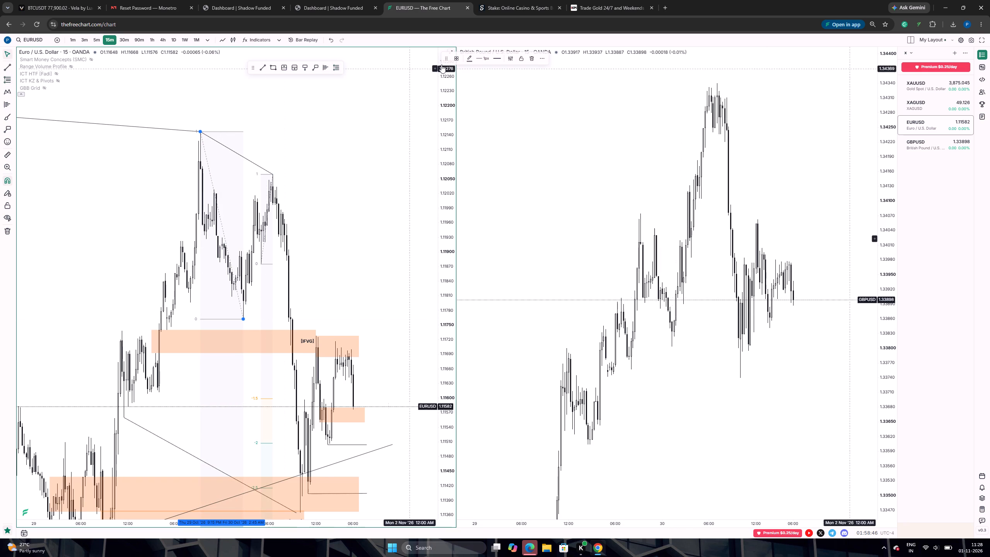
# Apply the After MSS drawing template to the new Fibonacci retracement.
pyautogui.click(457, 58)
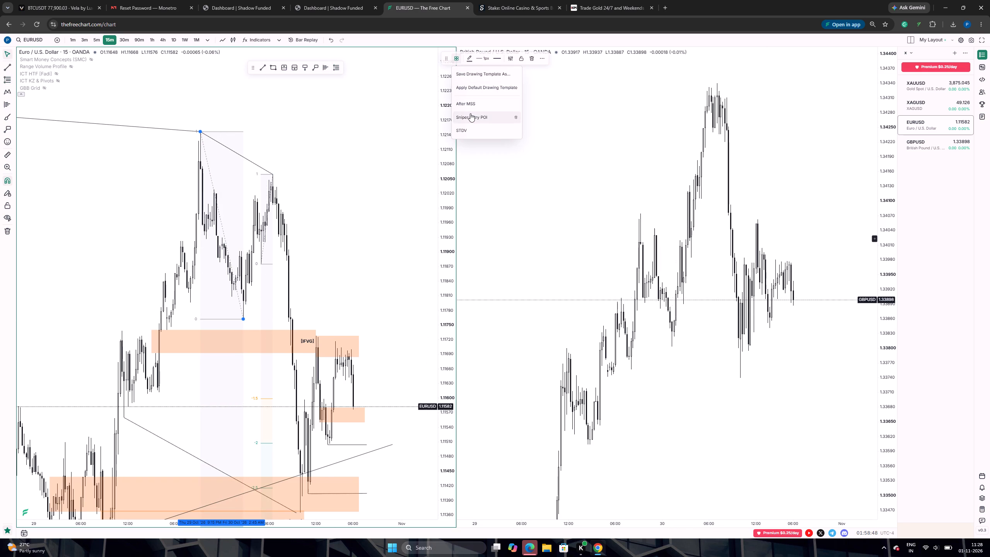
pyautogui.click(466, 101)
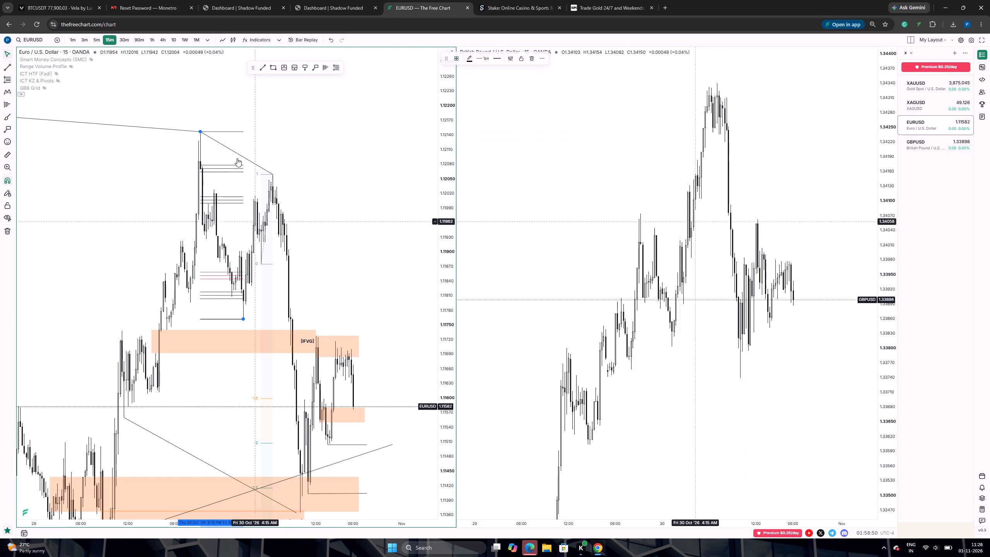
# Reverse the EURUSD Fibonacci retracement to run from the early 30 October low near 1.1176 up to the late 29 October high near 1.1215.
pyautogui.moveTo(200, 131); pyautogui.dragTo(245, 353)
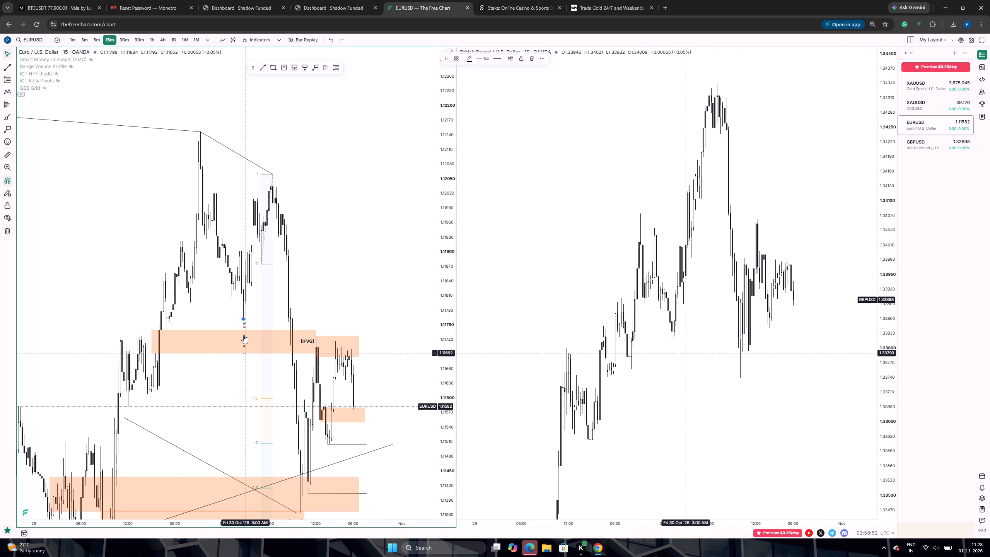
pyautogui.moveTo(244, 319); pyautogui.dragTo(201, 130)
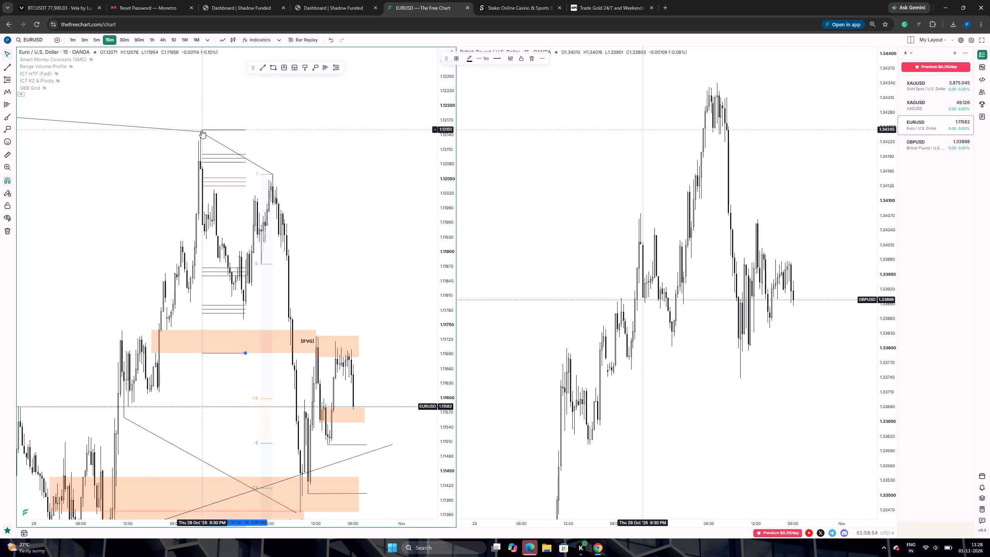
pyautogui.moveTo(201, 130); pyautogui.dragTo(201, 130)
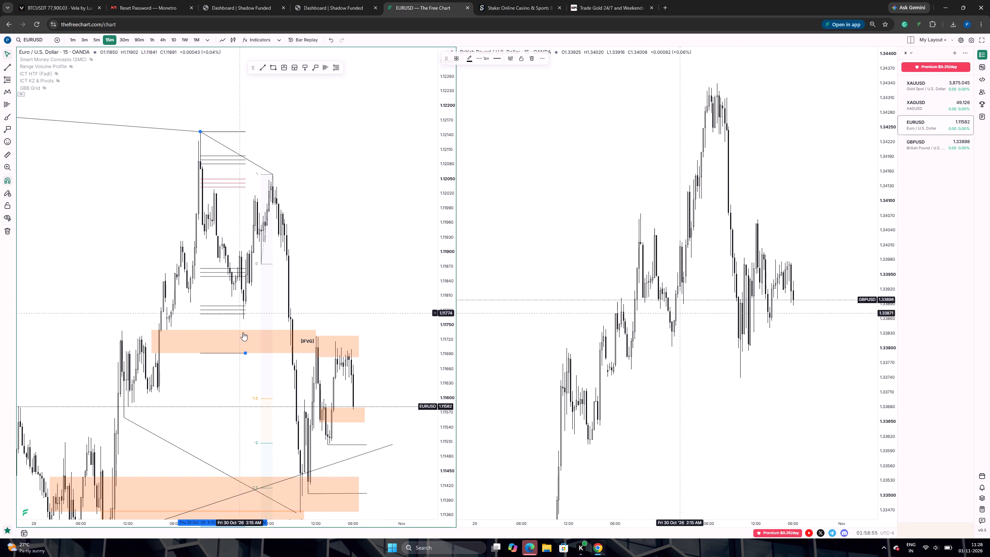
pyautogui.moveTo(245, 354); pyautogui.dragTo(244, 323)
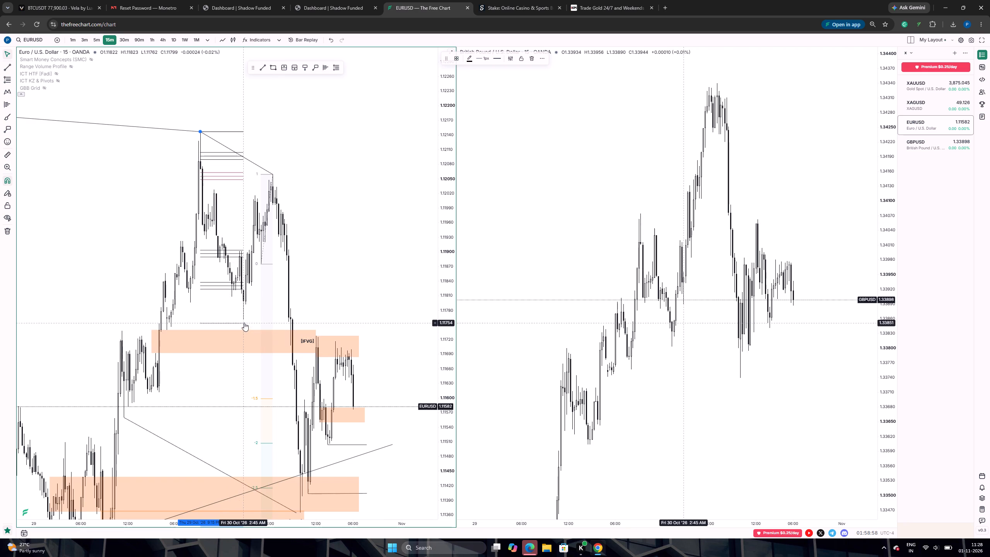
pyautogui.moveTo(244, 323); pyautogui.dragTo(244, 318)
pyautogui.click(335, 194)
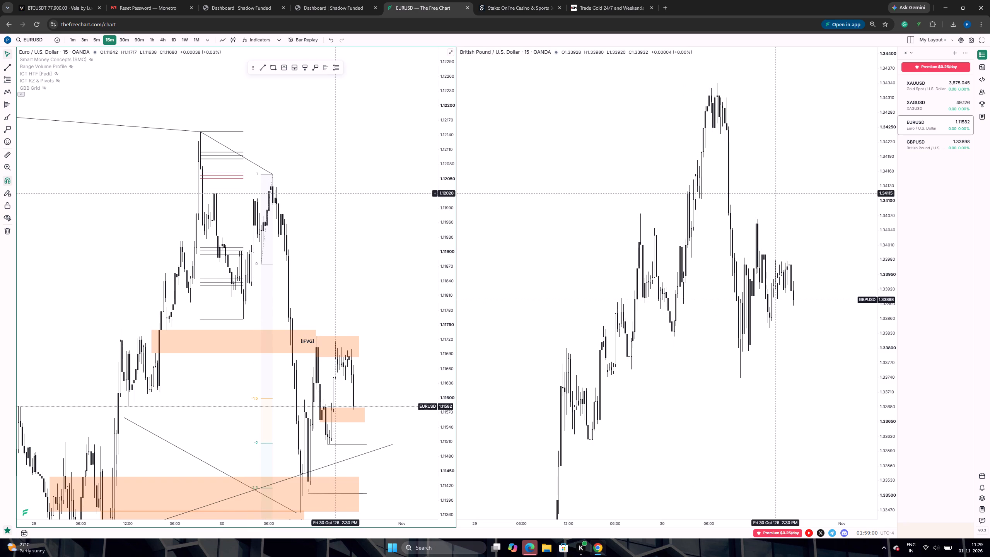
# Draw a red-filled rectangle over the Fibonacci's red levels near 1.1205–1.1206, from 11:00 PM on 29 October to 11:45 AM on 30 October.
pyautogui.click(272, 68)
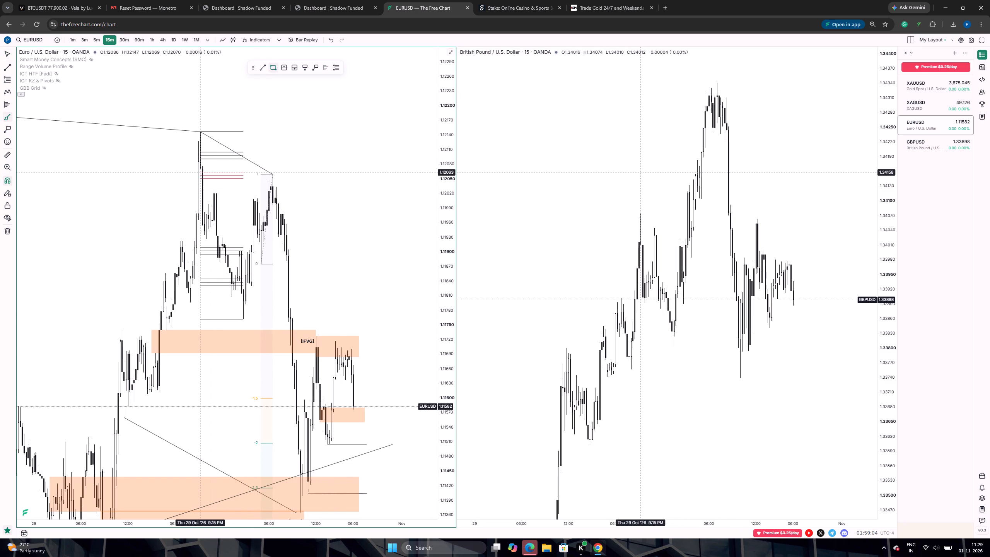
pyautogui.click(214, 171)
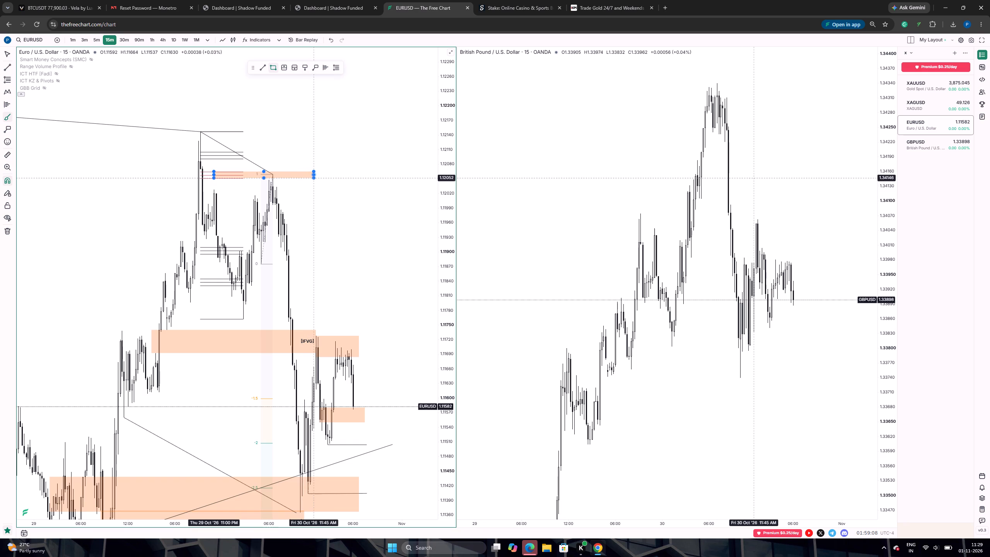
pyautogui.click(313, 178)
pyautogui.click(480, 58)
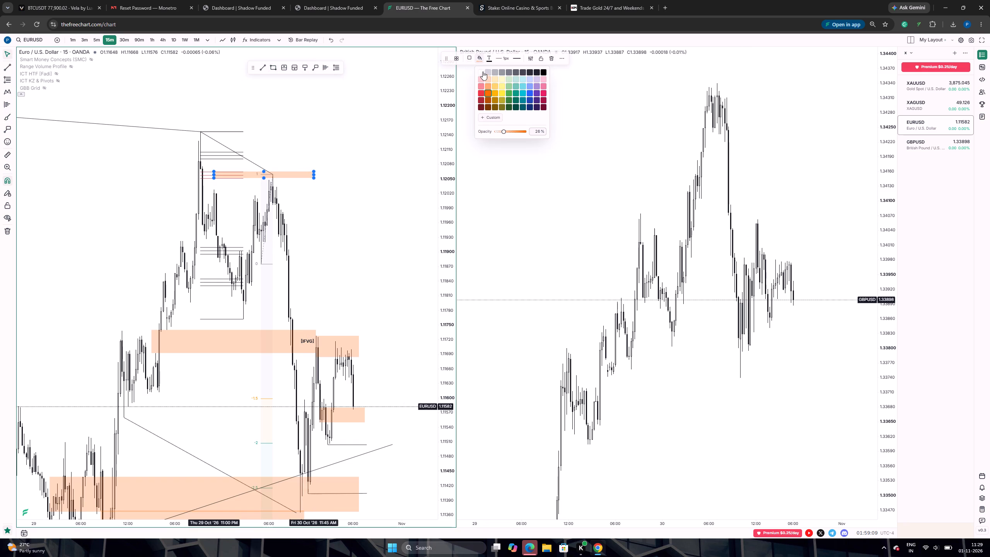
pyautogui.click(481, 93)
pyautogui.click(329, 139)
# Examine the EURUSD price action around the red rectangle and the IFVG zones below it on 30 October.
pyautogui.moveTo(336, 170); pyautogui.dragTo(336, 169)
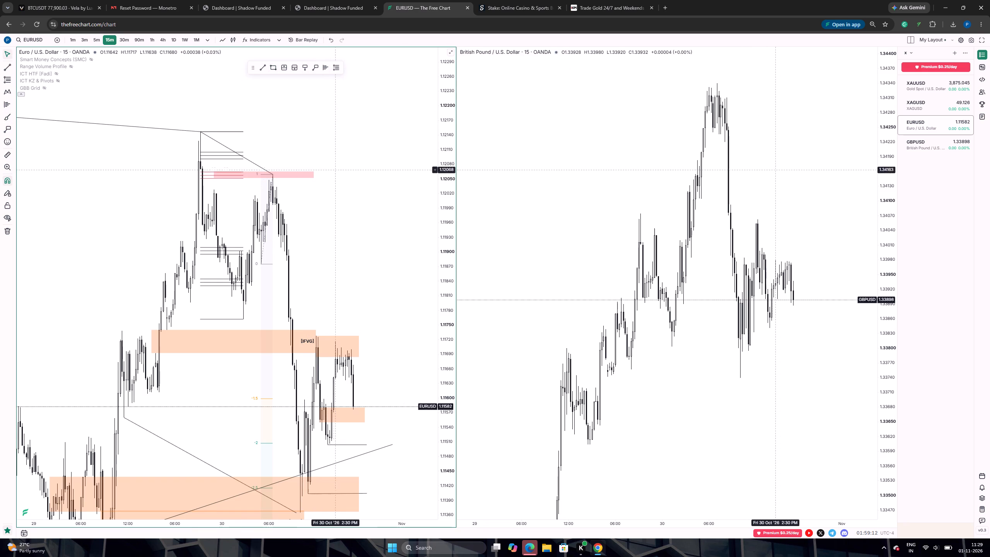
pyautogui.moveTo(336, 169); pyautogui.dragTo(339, 150)
pyautogui.scroll(2, 327, 169)
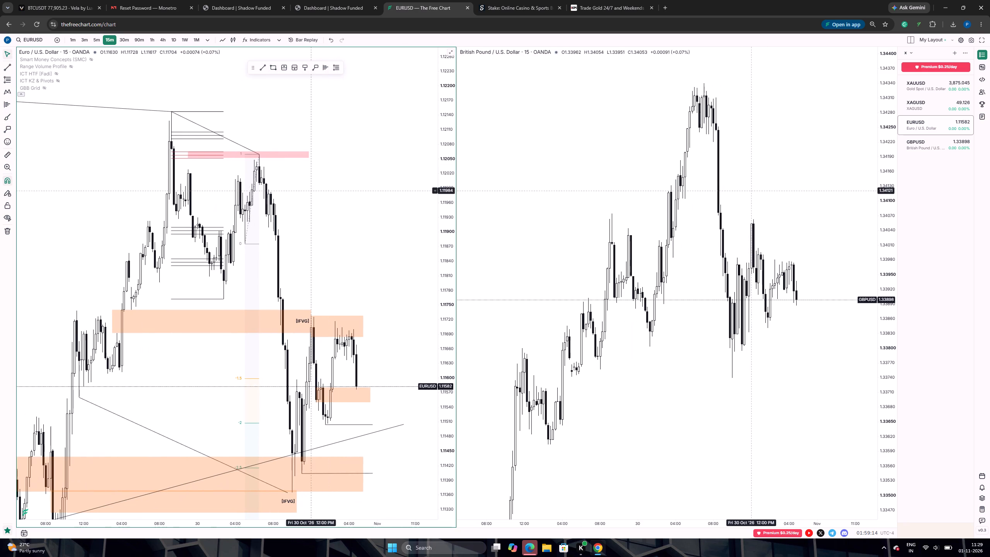
pyautogui.moveTo(330, 206); pyautogui.dragTo(329, 175)
pyautogui.scroll(-3, 330, 176)
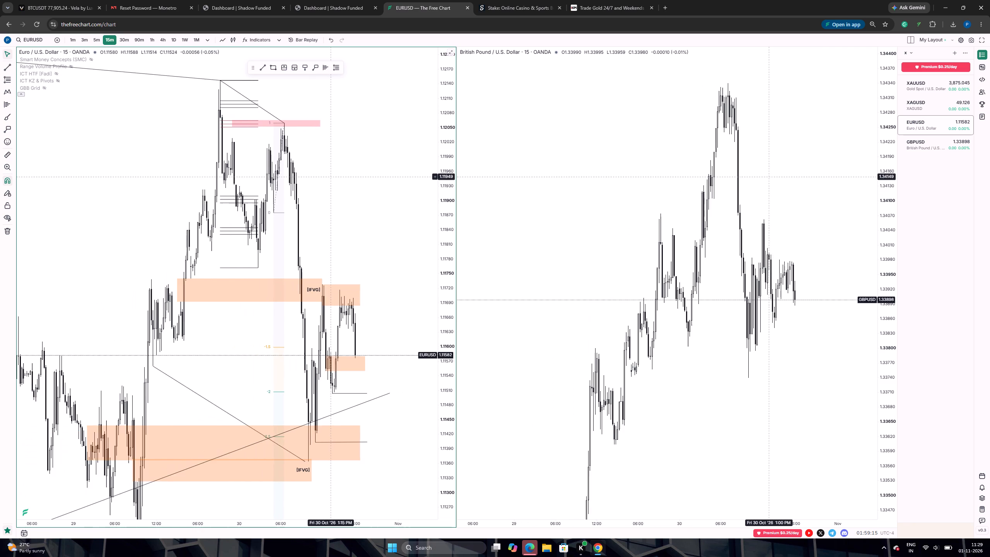
pyautogui.scroll(4, 330, 177)
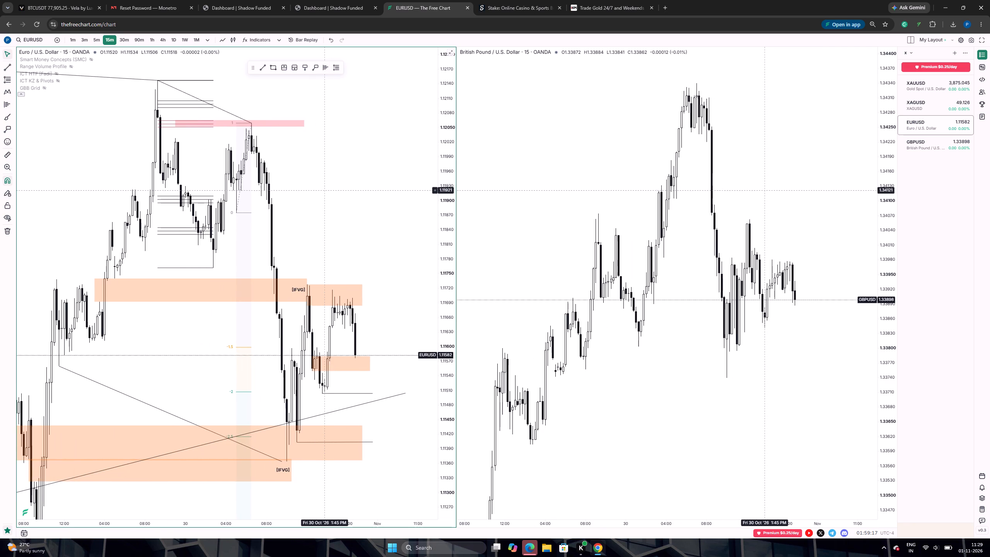
pyautogui.scroll(-1, 325, 190)
pyautogui.scroll(1, 326, 190)
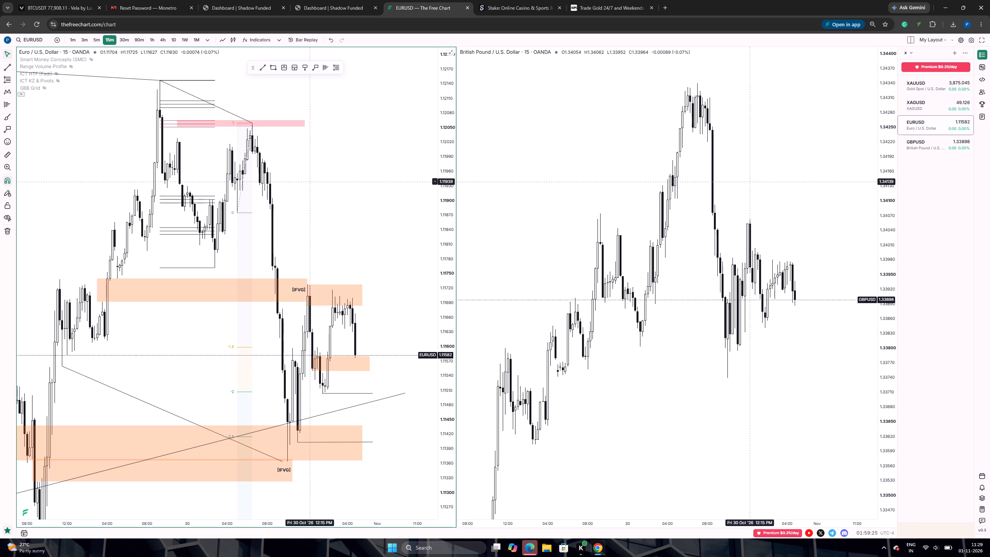
# Place a short position on EURUSD at the 30 October swing high, with its entry at 1.12051 in the red rectangle.
pyautogui.click(293, 69)
pyautogui.click(259, 125)
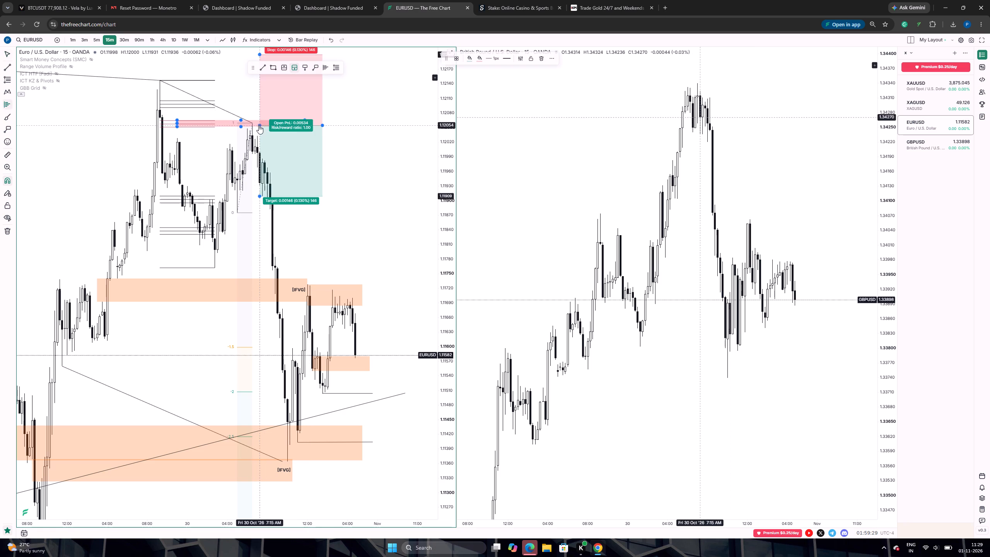
pyautogui.moveTo(287, 149); pyautogui.dragTo(278, 151)
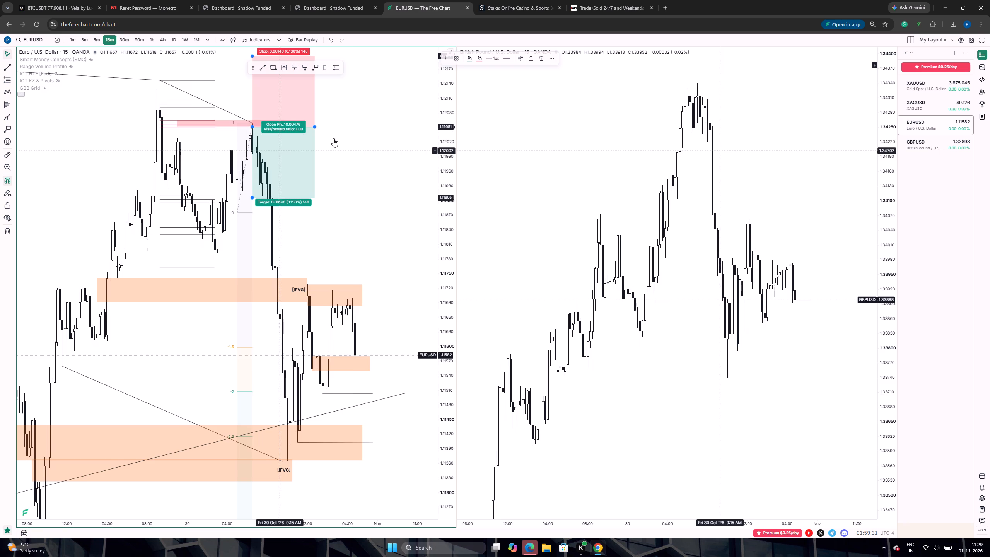
# Set the EURUSD short position's stop level to about 1.1211.
pyautogui.moveTo(351, 137); pyautogui.dragTo(369, 223)
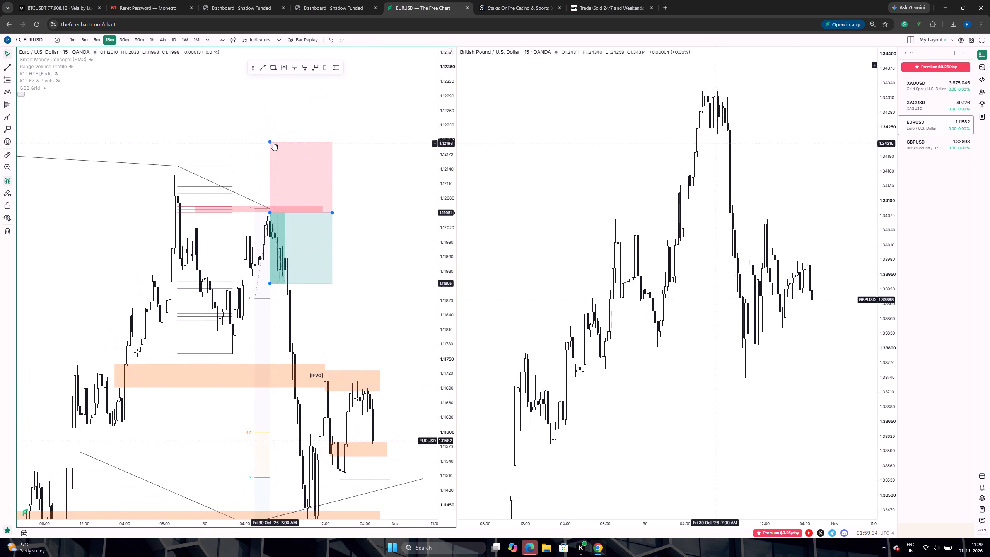
pyautogui.moveTo(270, 141); pyautogui.dragTo(177, 192)
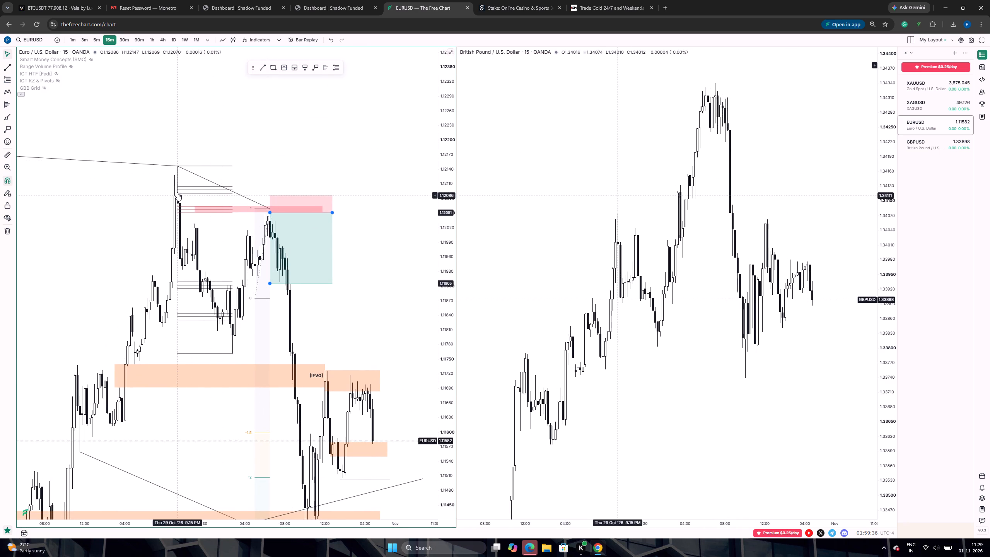
pyautogui.moveTo(177, 192); pyautogui.dragTo(183, 186)
# Set the short position's target to 1.11560, level with the start of the descending lower trend line.
pyautogui.moveTo(385, 279); pyautogui.dragTo(377, 188)
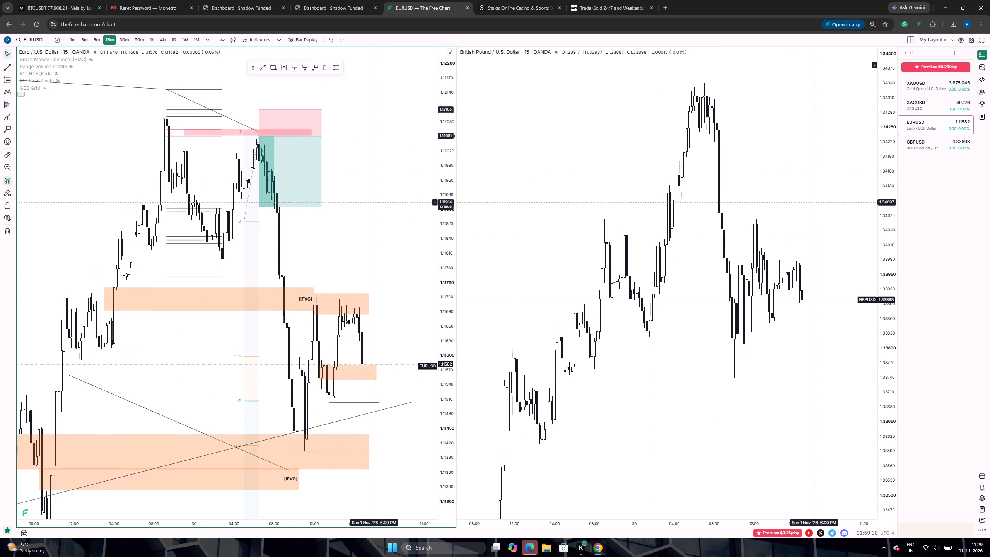
pyautogui.moveTo(377, 188); pyautogui.dragTo(379, 182)
pyautogui.moveTo(263, 187); pyautogui.dragTo(256, 253)
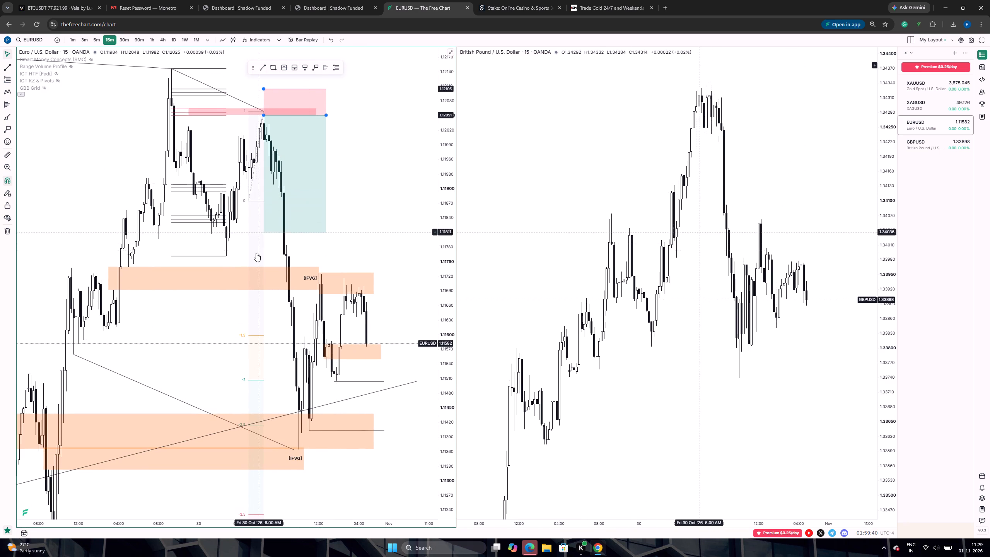
pyautogui.moveTo(256, 253); pyautogui.dragTo(262, 403)
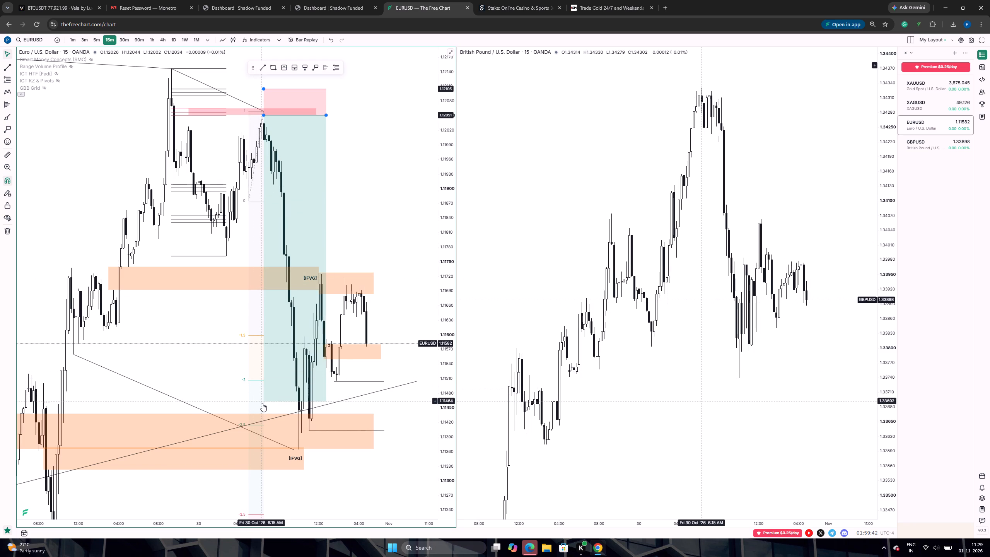
pyautogui.moveTo(262, 403); pyautogui.dragTo(72, 351)
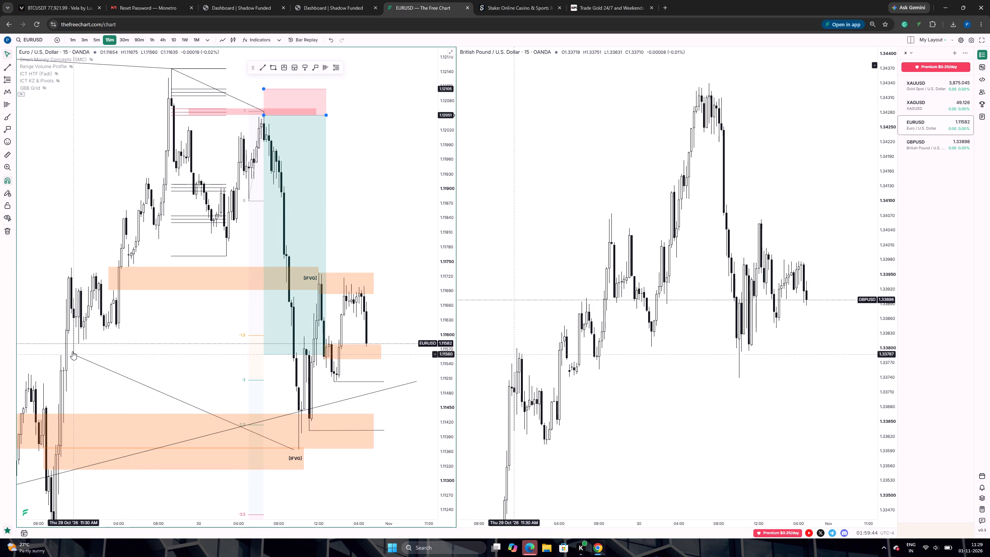
pyautogui.moveTo(72, 351); pyautogui.dragTo(72, 352)
pyautogui.scroll(-5, 99, 352)
pyautogui.click(398, 174)
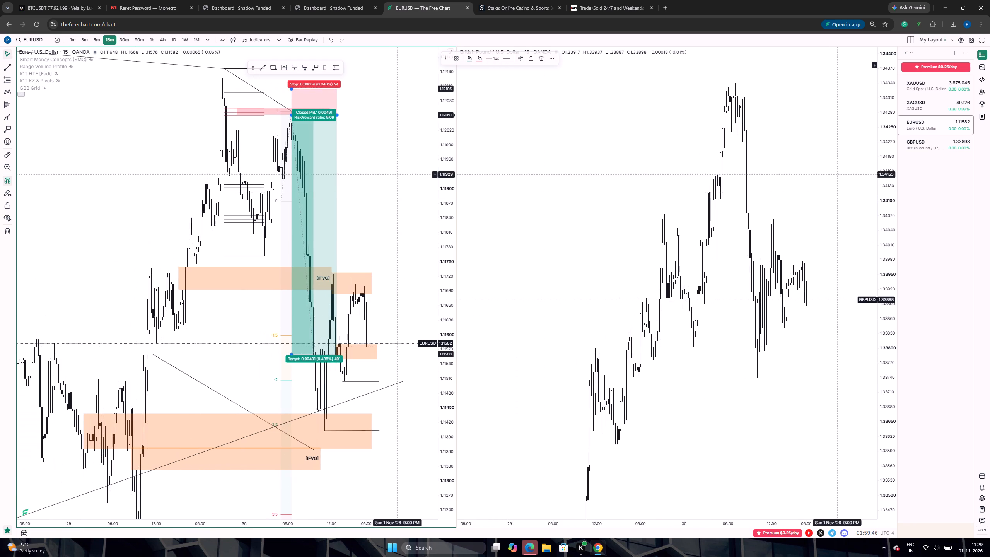
# Extend the red rectangle's right edge past the short position to near the last 30 October candles.
pyautogui.moveTo(394, 161); pyautogui.dragTo(371, 230)
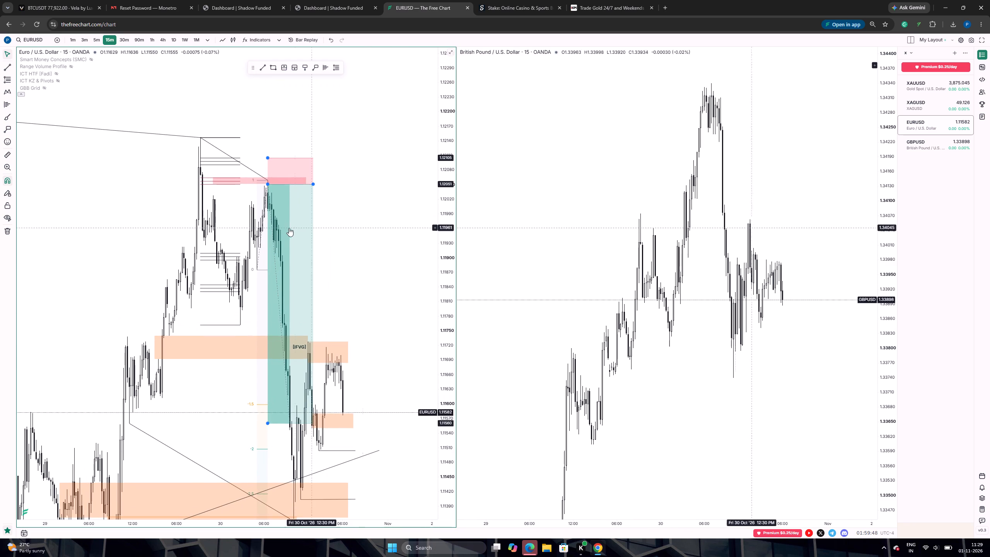
pyautogui.moveTo(357, 208); pyautogui.dragTo(354, 183)
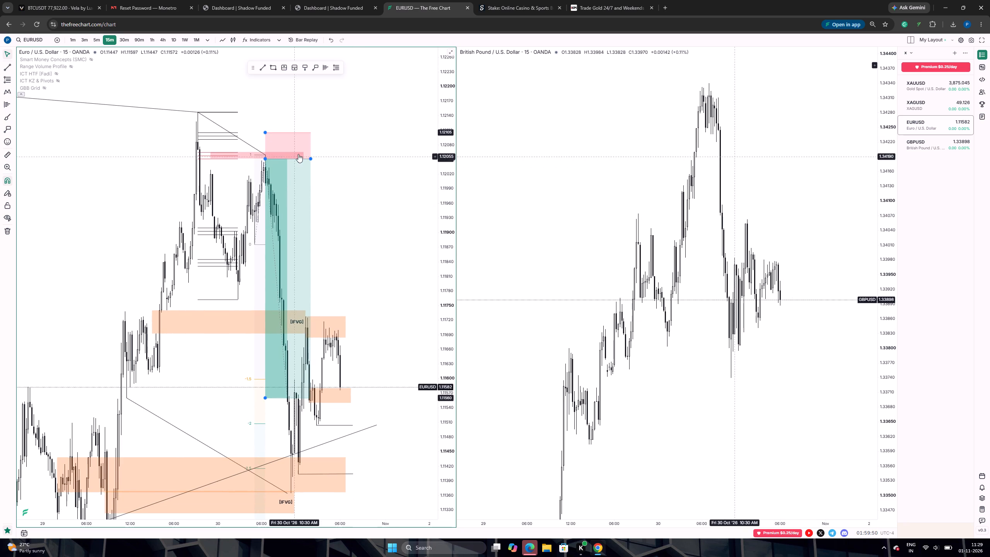
pyautogui.moveTo(303, 155); pyautogui.dragTo(337, 153)
pyautogui.click(360, 208)
pyautogui.click(363, 211)
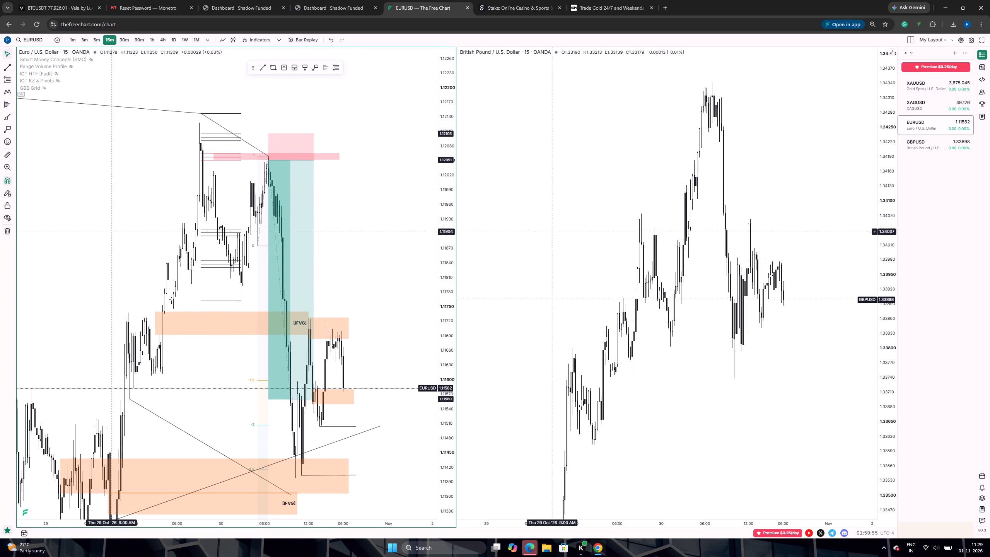
# Compare the GBPUSD swings of 29 and 30 October with the marked-up EURUSD chart.
pyautogui.moveTo(845, 168); pyautogui.dragTo(808, 164)
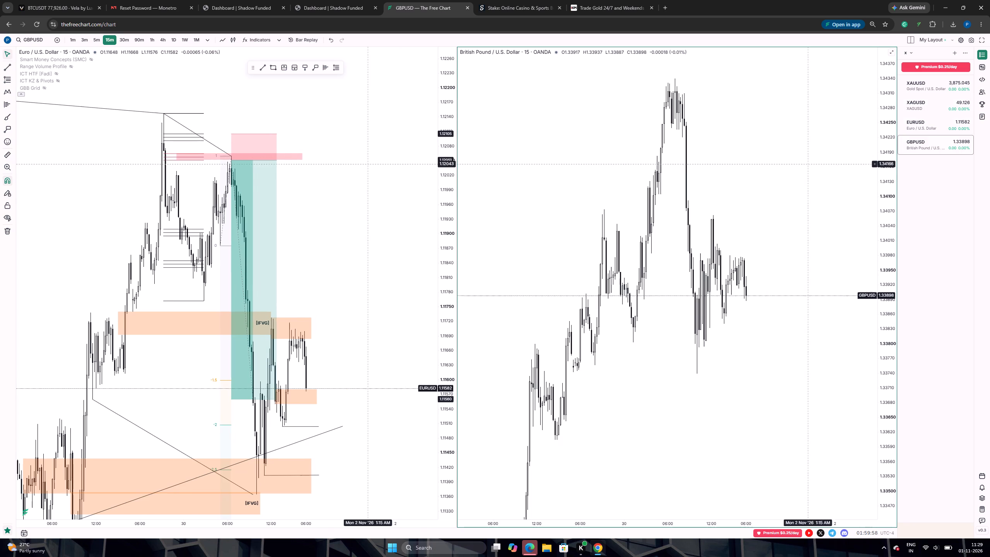
pyautogui.scroll(3, 787, 195)
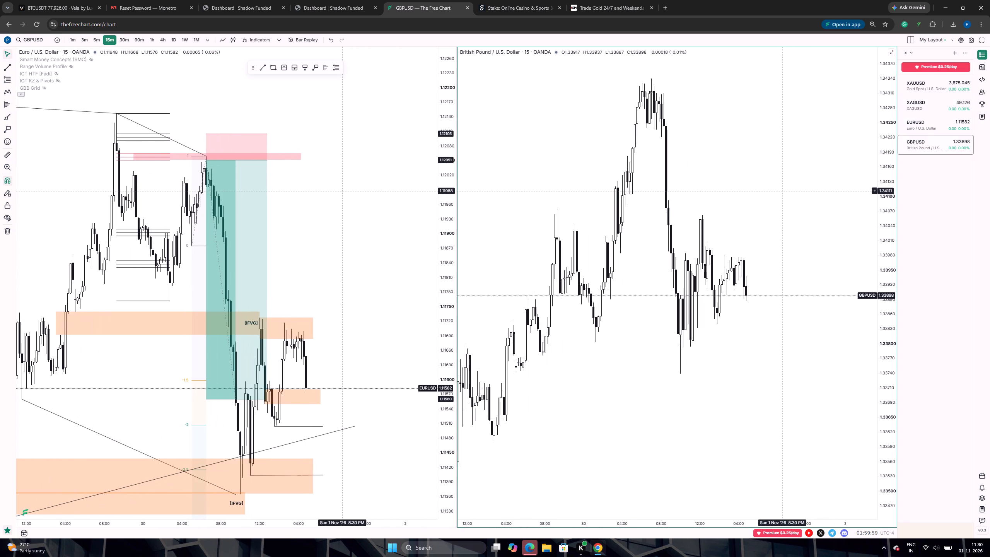